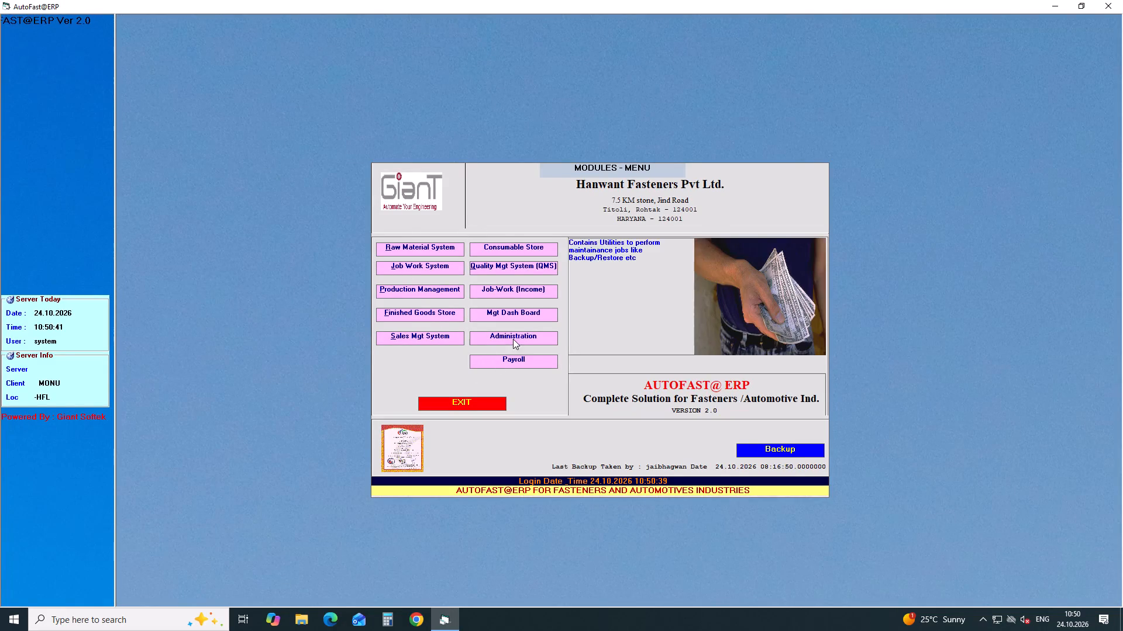
# Open the Production Management module.
pyautogui.click(424, 287)
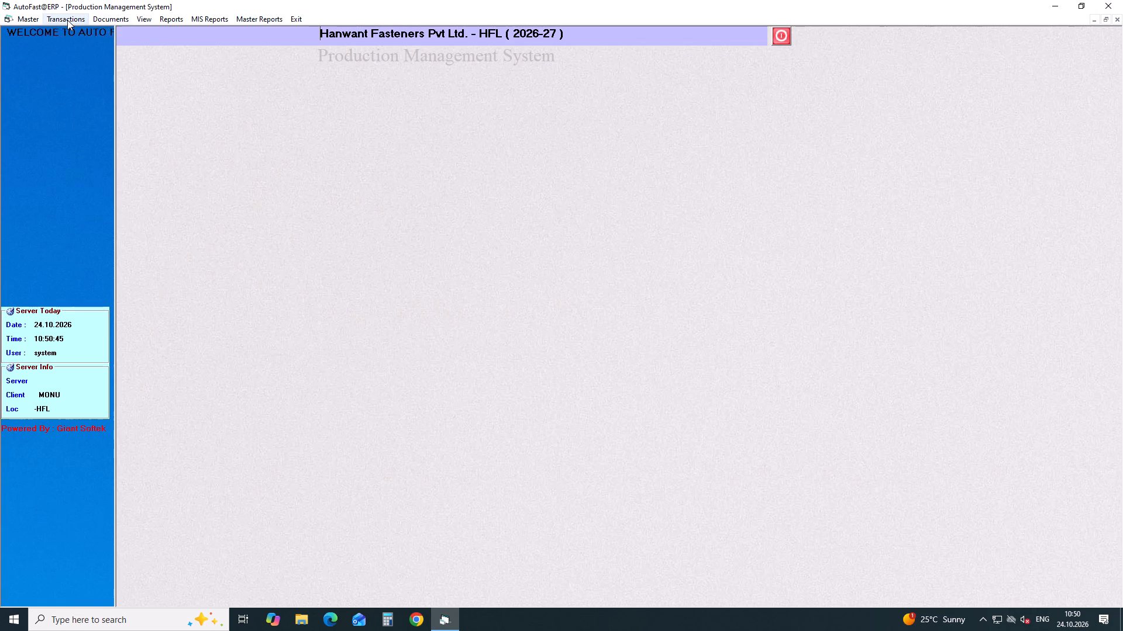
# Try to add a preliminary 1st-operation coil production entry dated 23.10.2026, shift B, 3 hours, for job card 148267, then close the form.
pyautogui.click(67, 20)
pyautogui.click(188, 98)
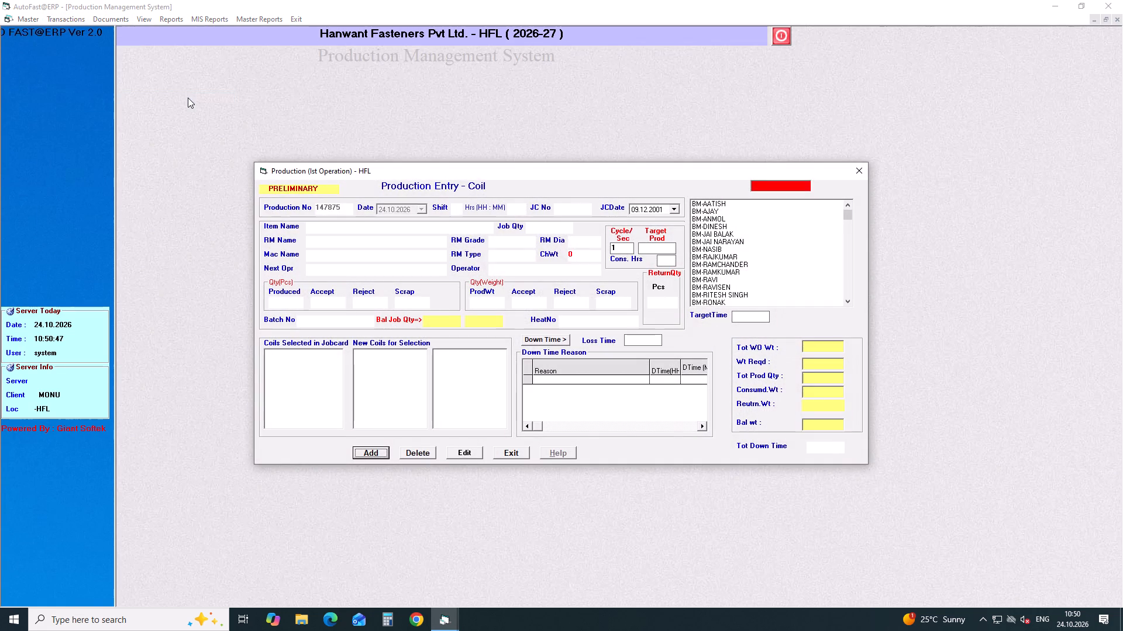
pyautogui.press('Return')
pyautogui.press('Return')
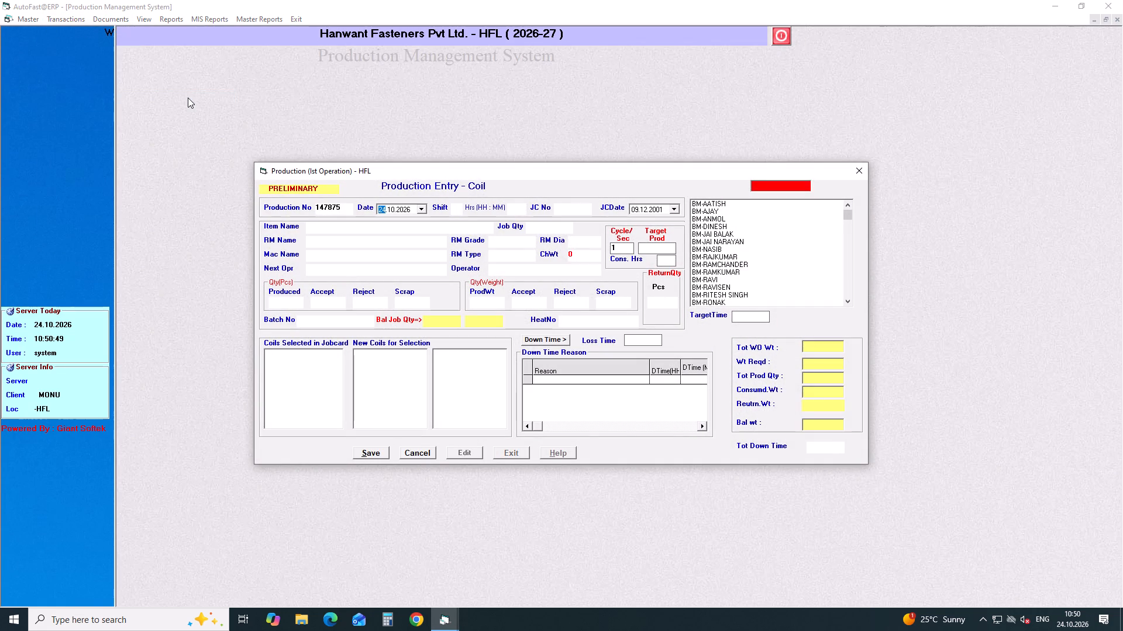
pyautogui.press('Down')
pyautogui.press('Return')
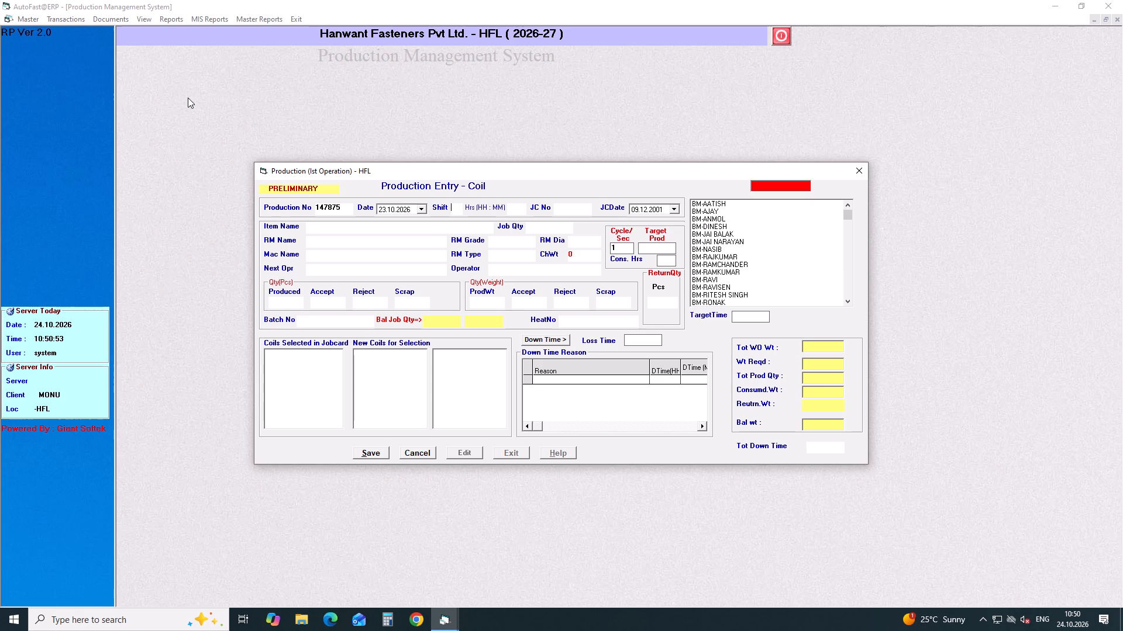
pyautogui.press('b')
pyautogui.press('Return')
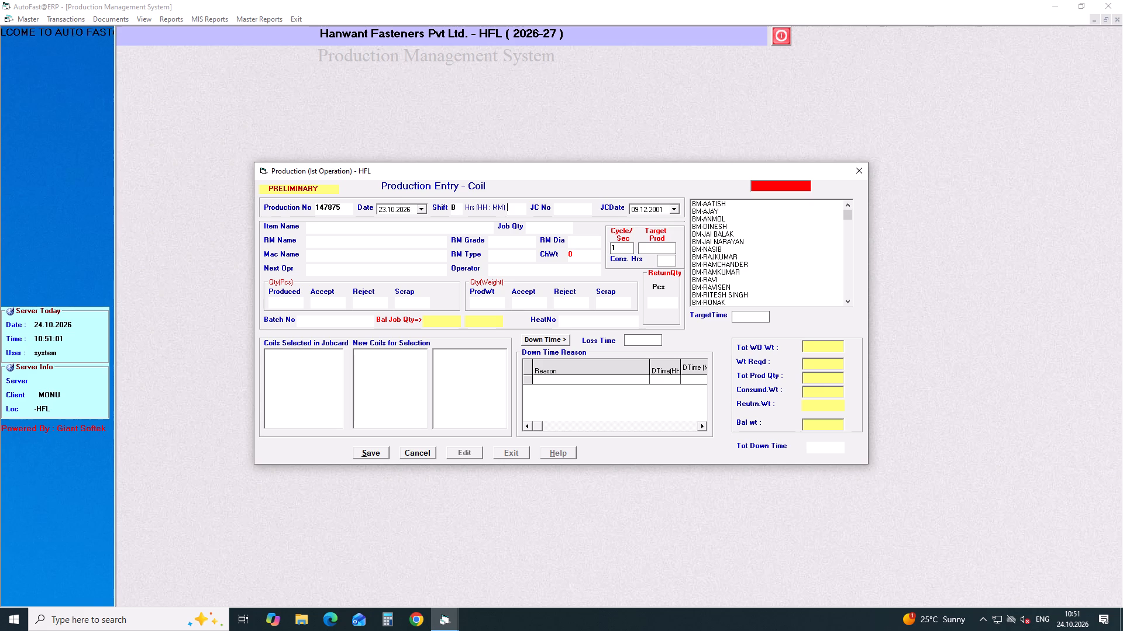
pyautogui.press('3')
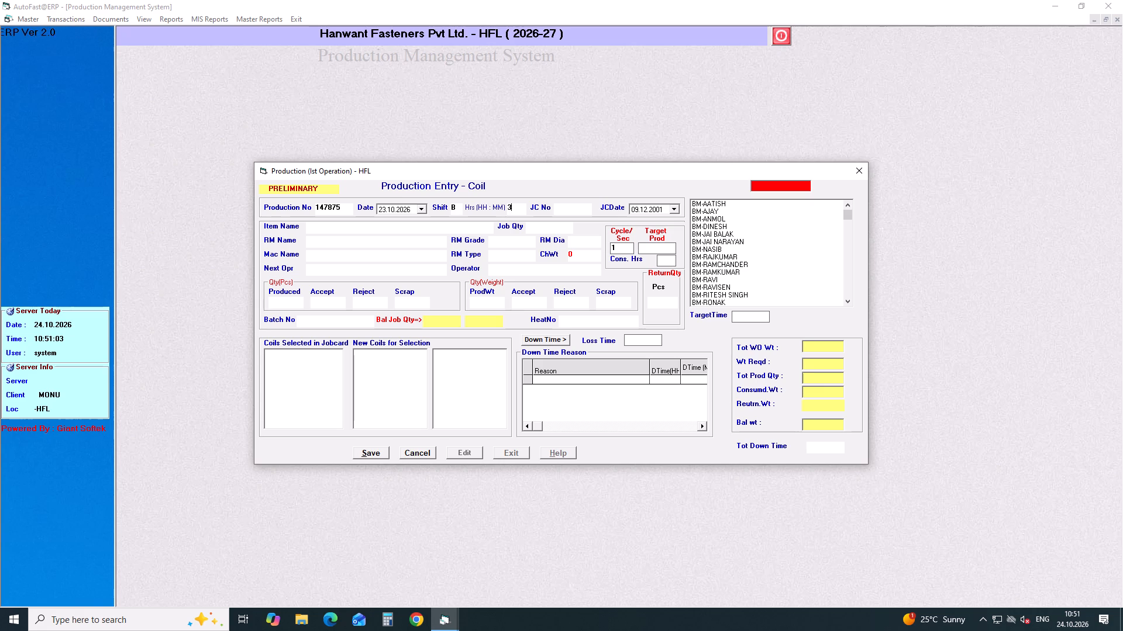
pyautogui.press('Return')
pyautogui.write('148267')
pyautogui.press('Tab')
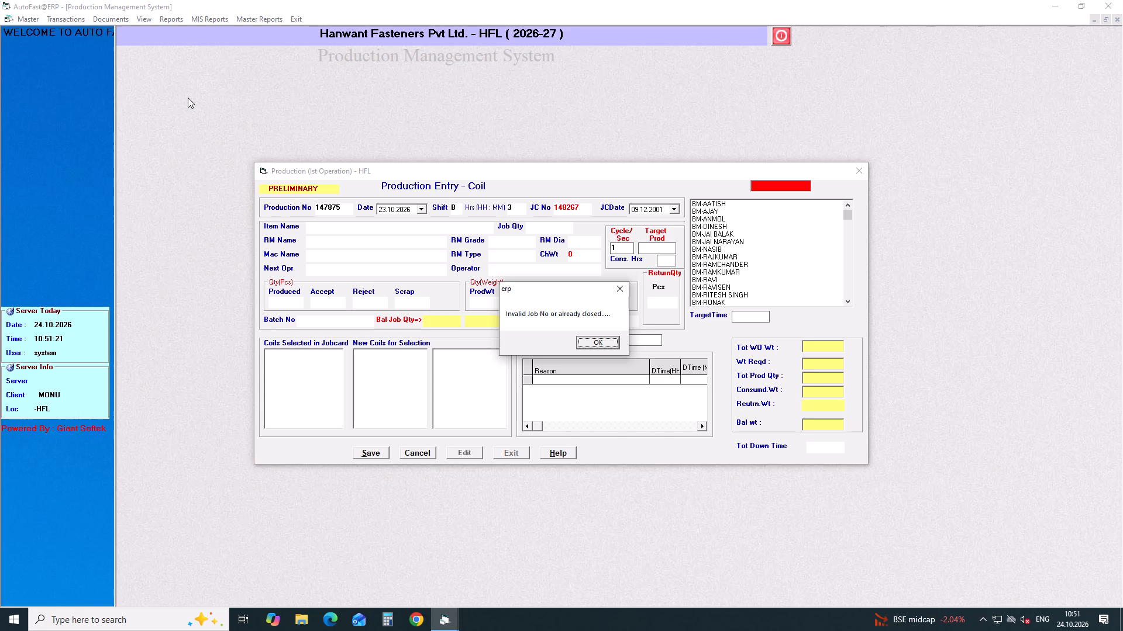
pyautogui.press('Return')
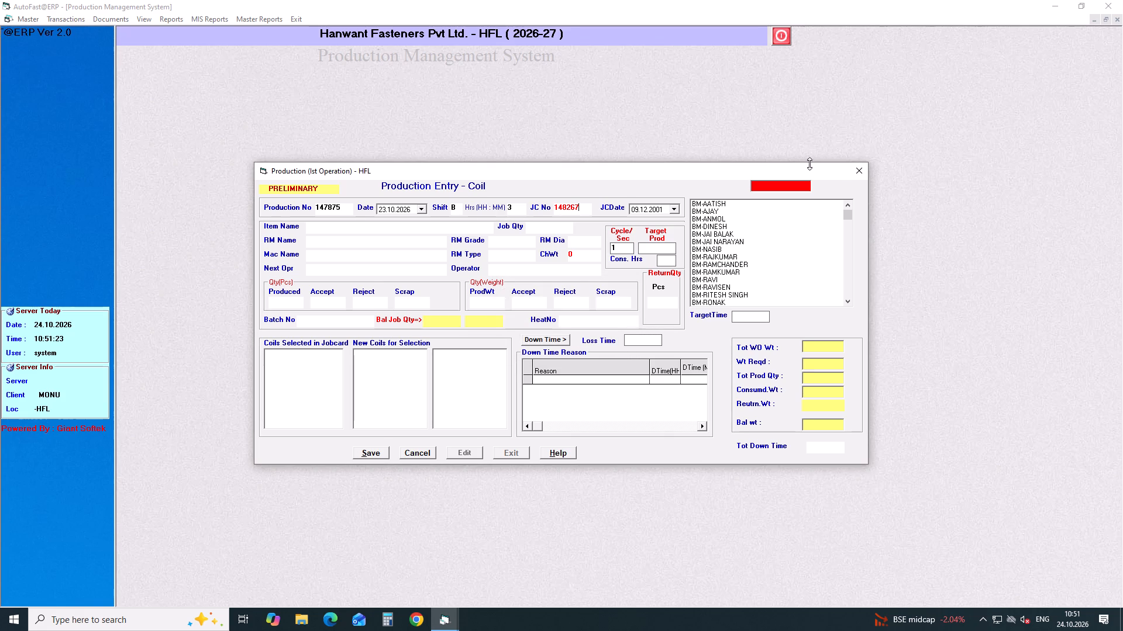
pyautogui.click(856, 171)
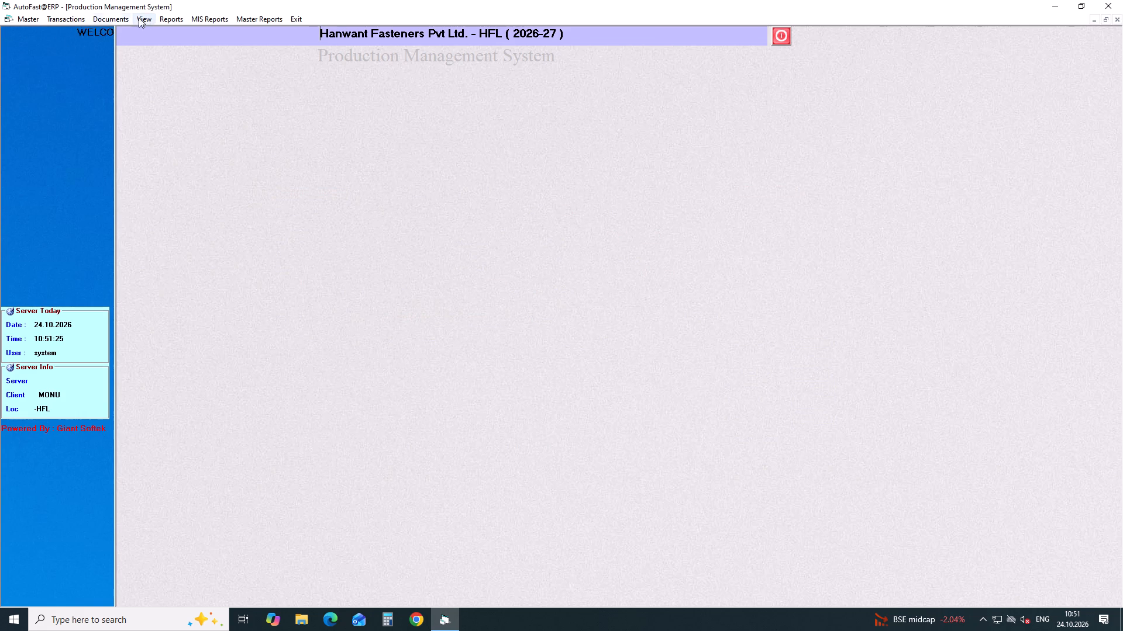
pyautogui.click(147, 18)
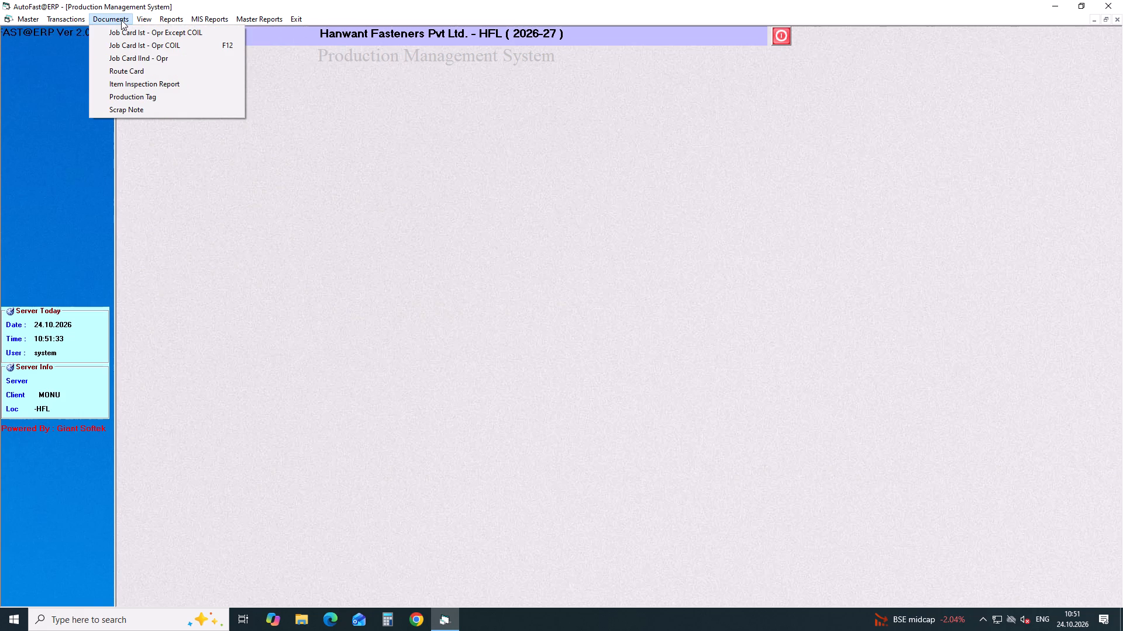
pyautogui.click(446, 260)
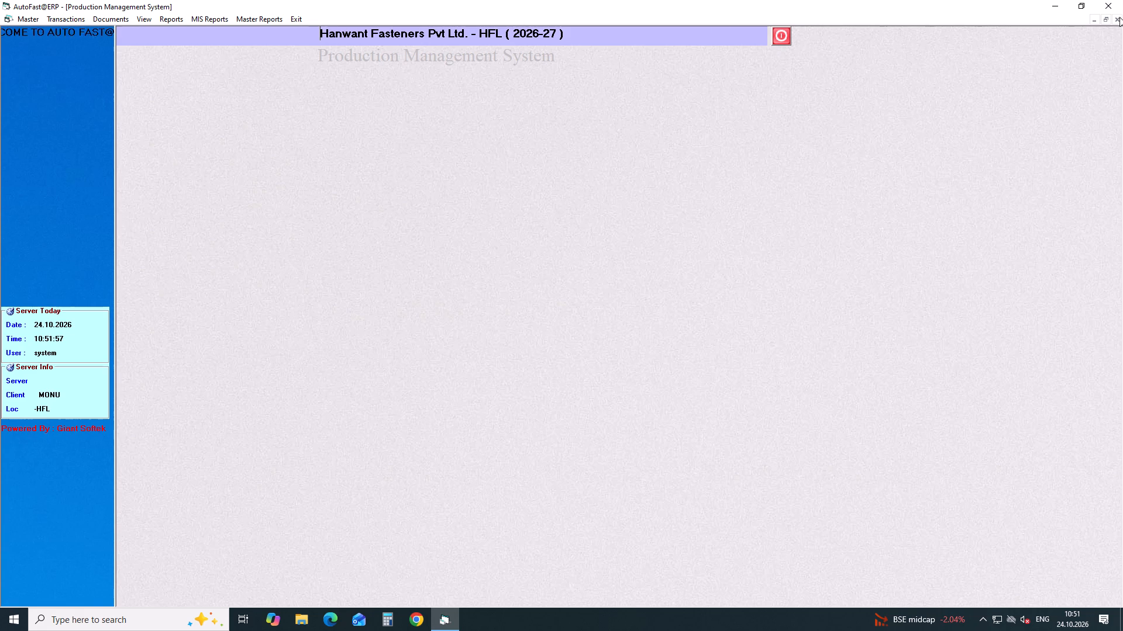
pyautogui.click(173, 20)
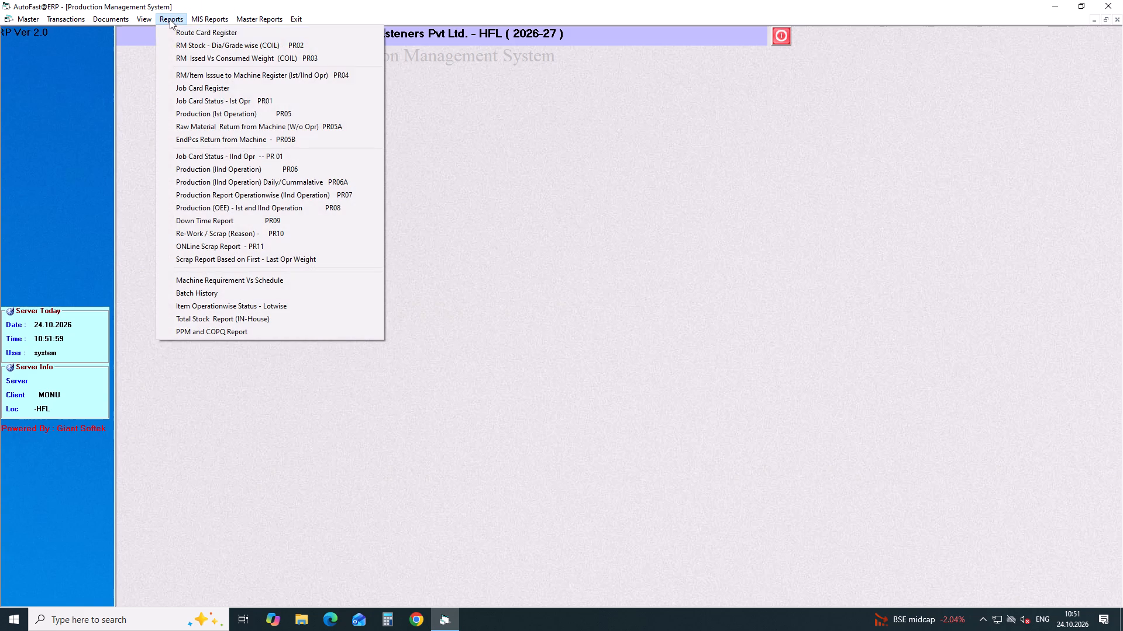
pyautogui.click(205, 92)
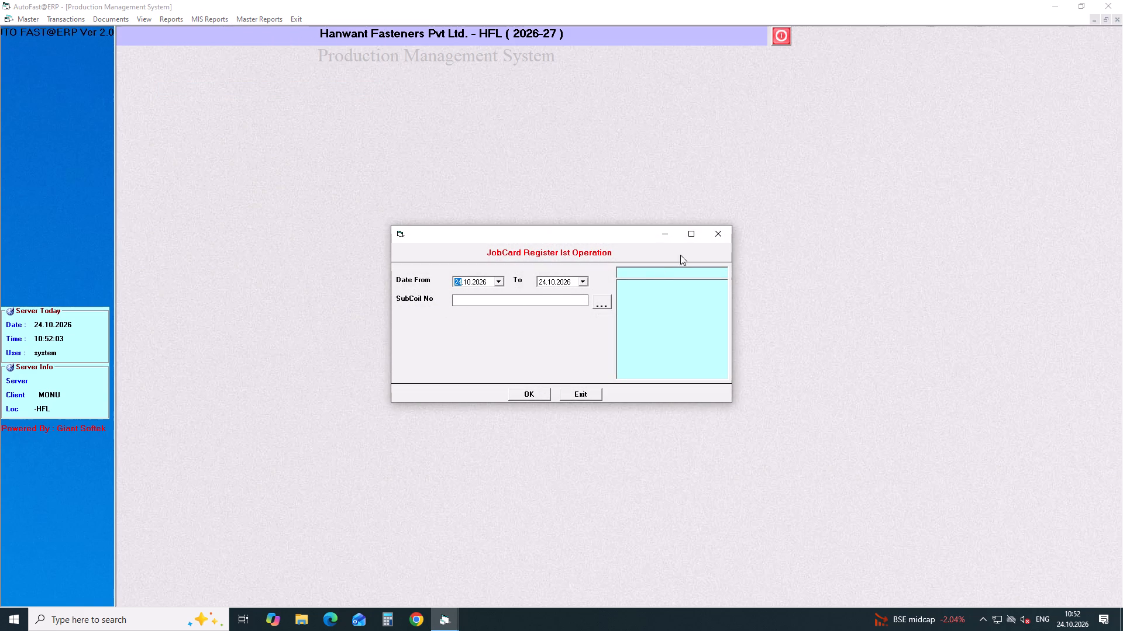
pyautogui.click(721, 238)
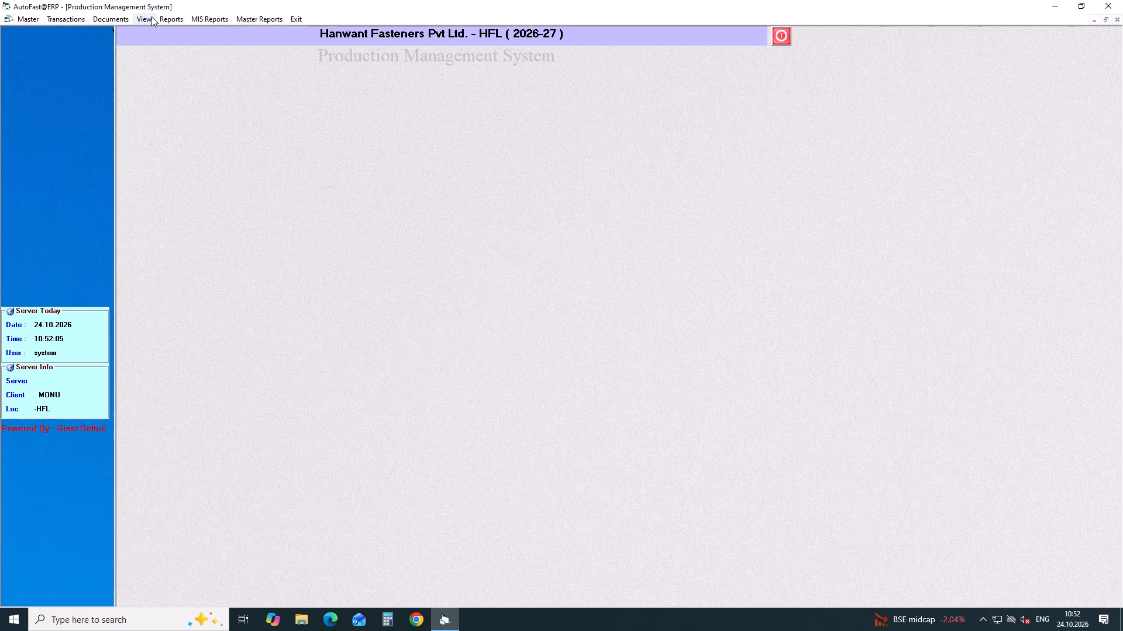
# Open the 1st-operation Job Card Status report (PR01) with a date range of 20.10.2026 to 24.10.2026.
pyautogui.click(166, 17)
pyautogui.click(211, 102)
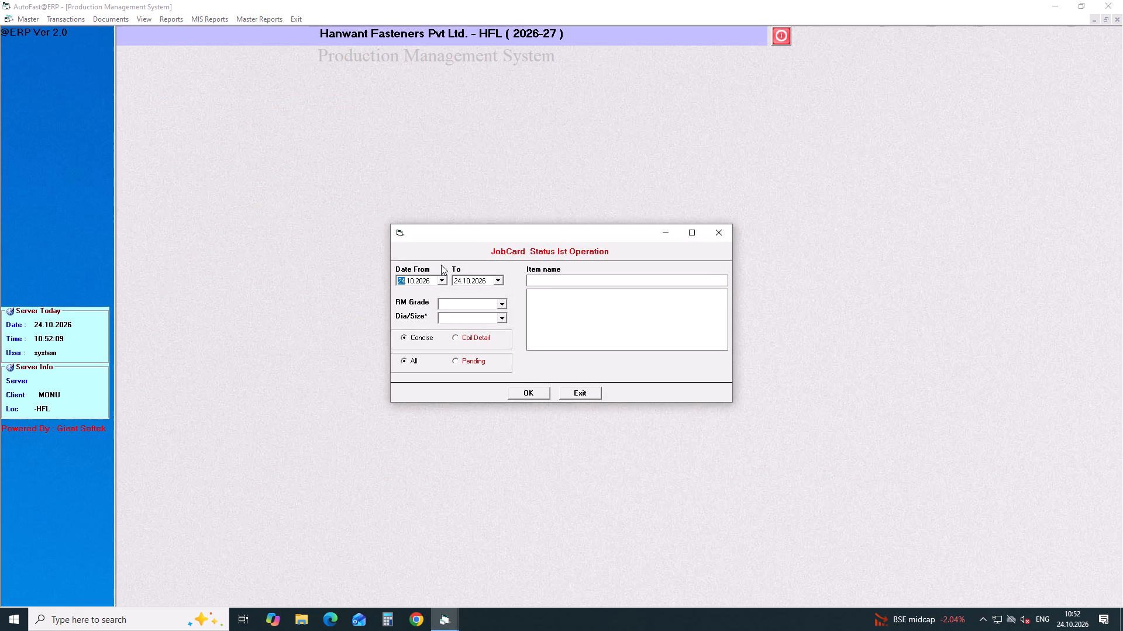
pyautogui.press('2')
pyautogui.press('0')
pyautogui.press('Return')
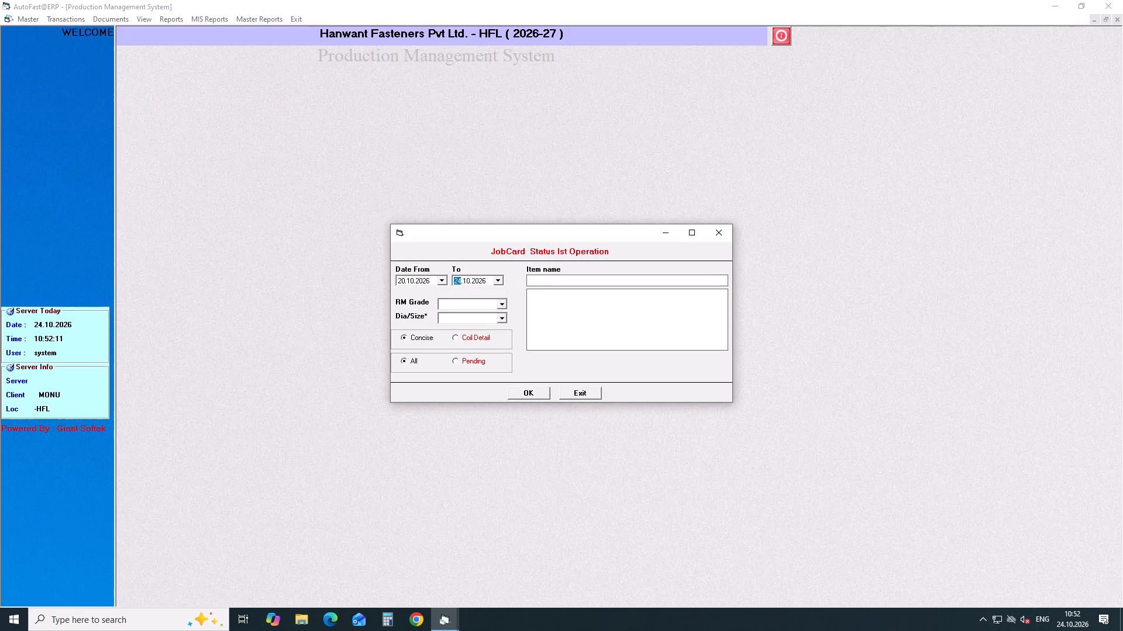
pyautogui.press('Return')
# Generate the job card status report for the item INTEGRATED WASHER FLAT HD SCREW FOR SALLY M6 X 22 and check its job card.
pyautogui.click(546, 280)
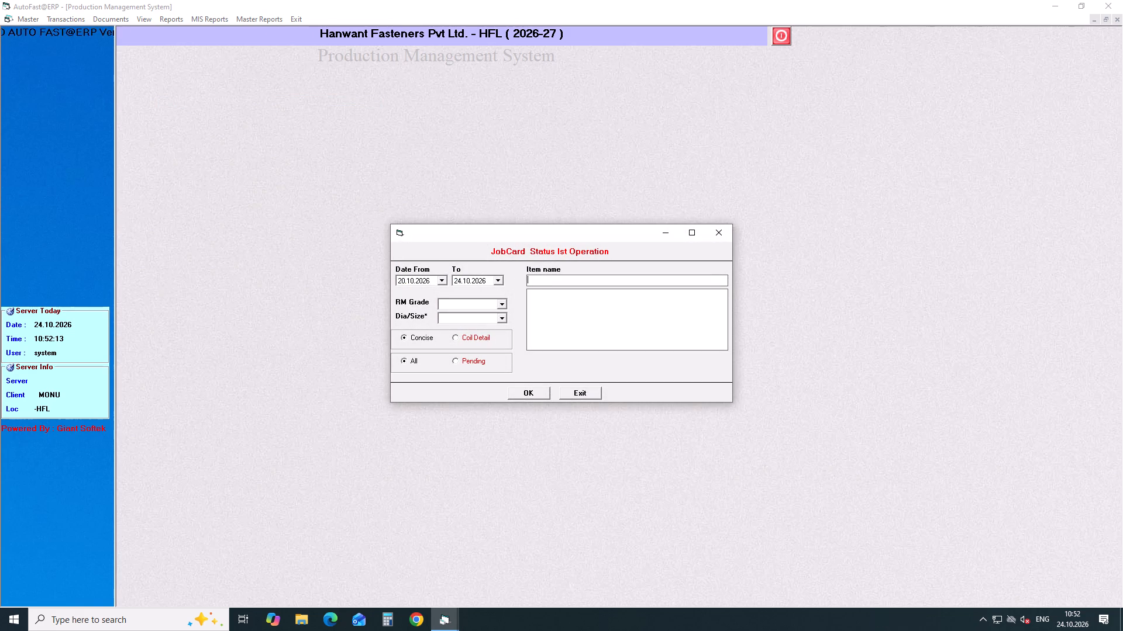
pyautogui.click(549, 279)
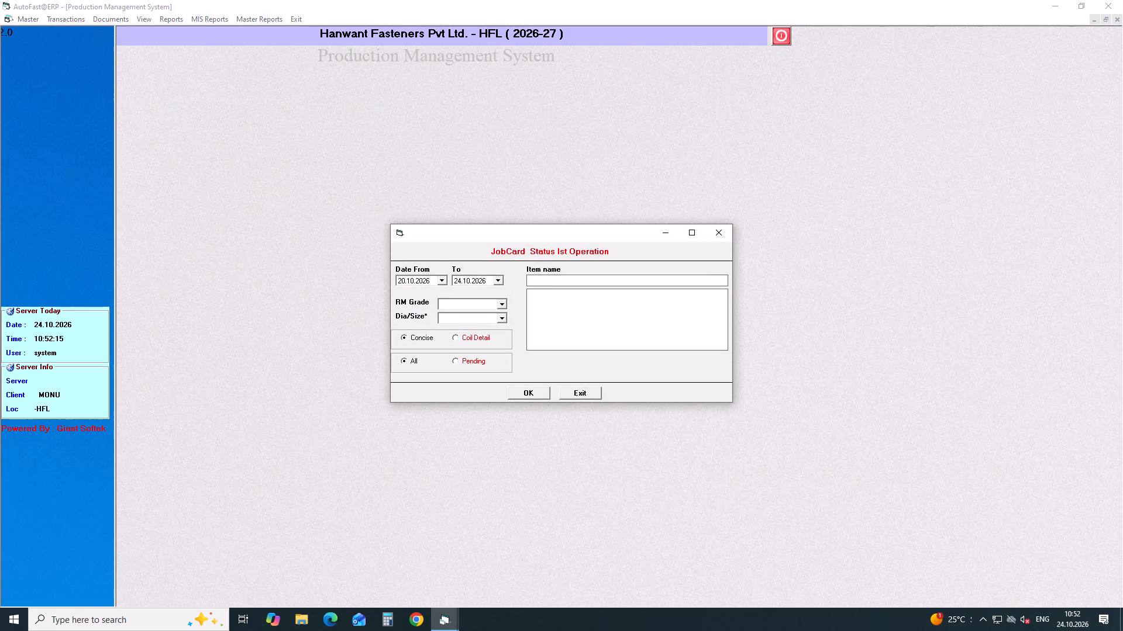
pyautogui.write('in')
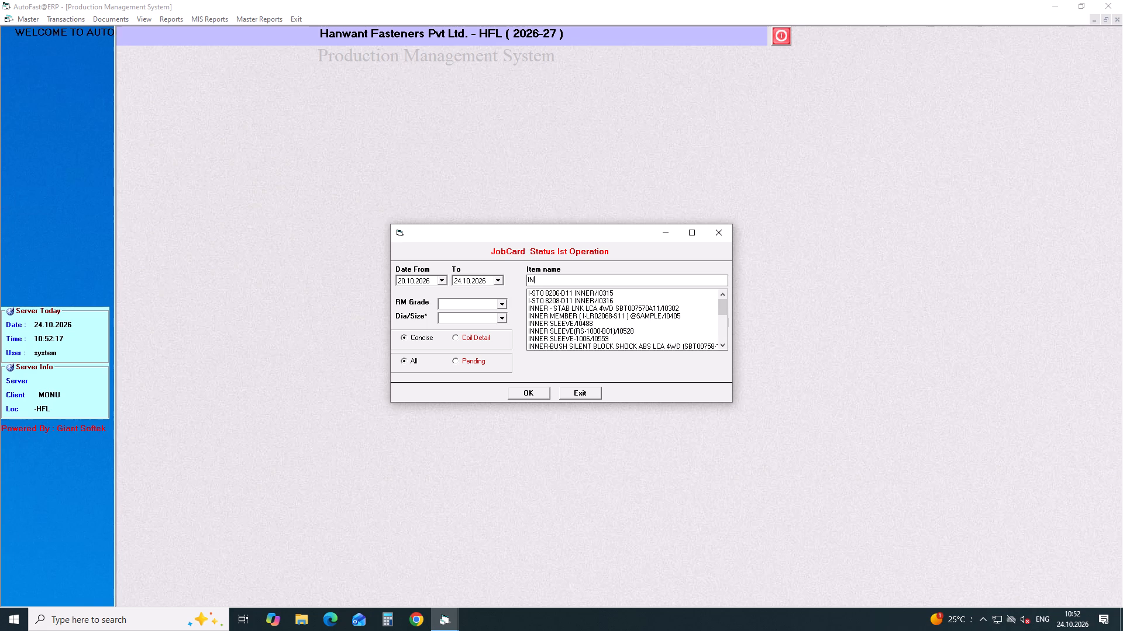
pyautogui.press('t')
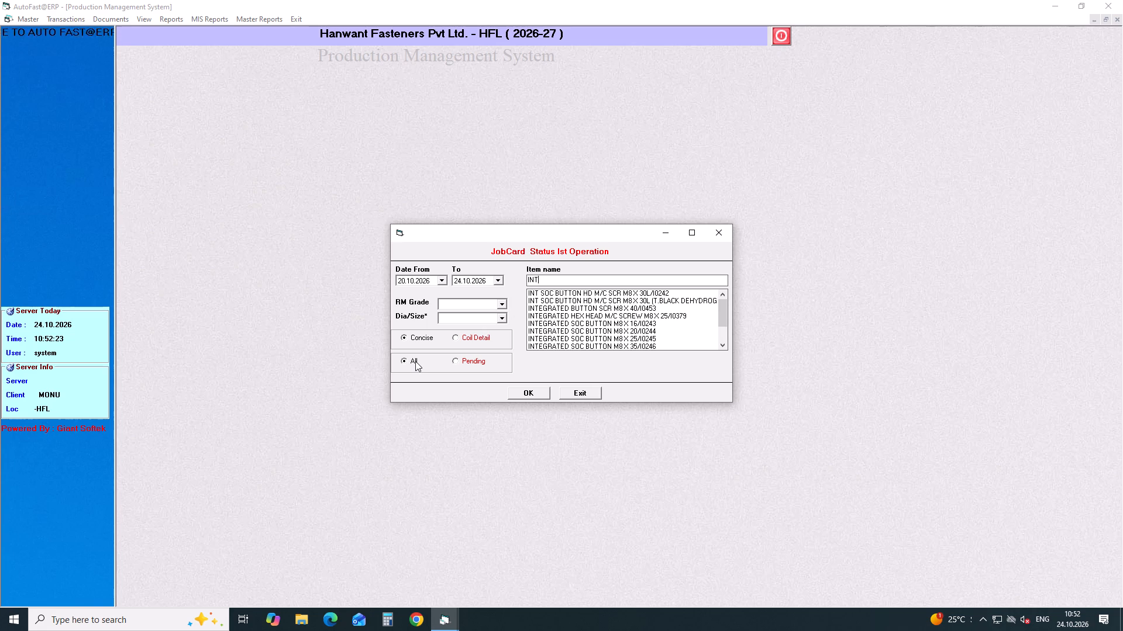
pyautogui.press('Down')
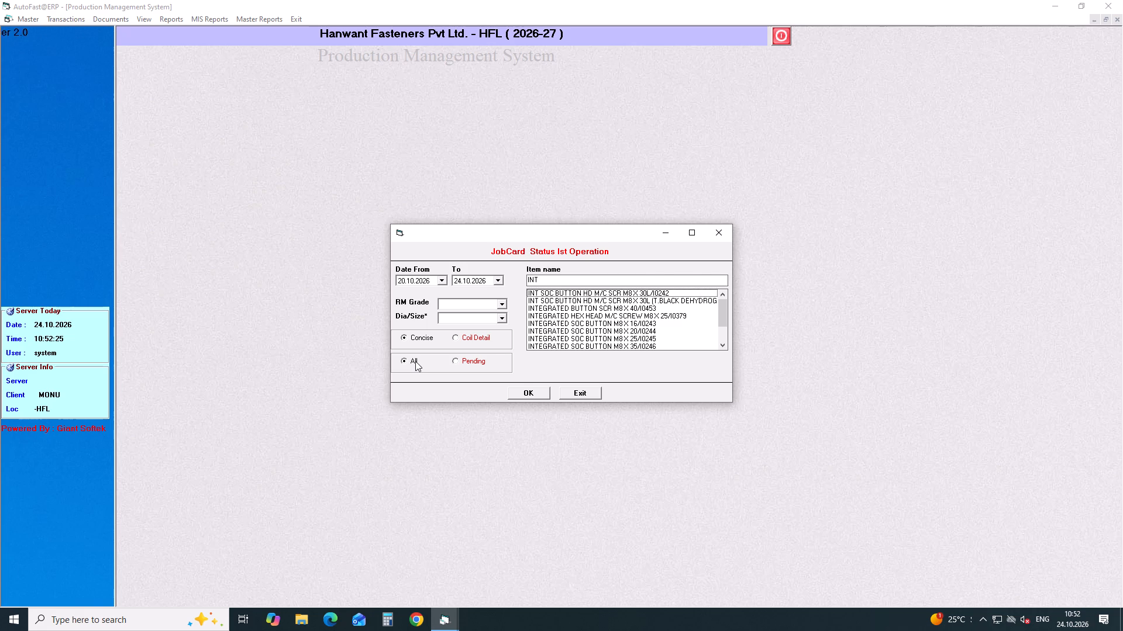
pyautogui.press('Down')
pyautogui.press('Down')
pyautogui.press('Down')
pyautogui.press('Down')
pyautogui.press('Down')
pyautogui.press('Down')
pyautogui.press('Down')
pyautogui.press('Down')
pyautogui.press('Down')
pyautogui.press('Down')
pyautogui.press('Down')
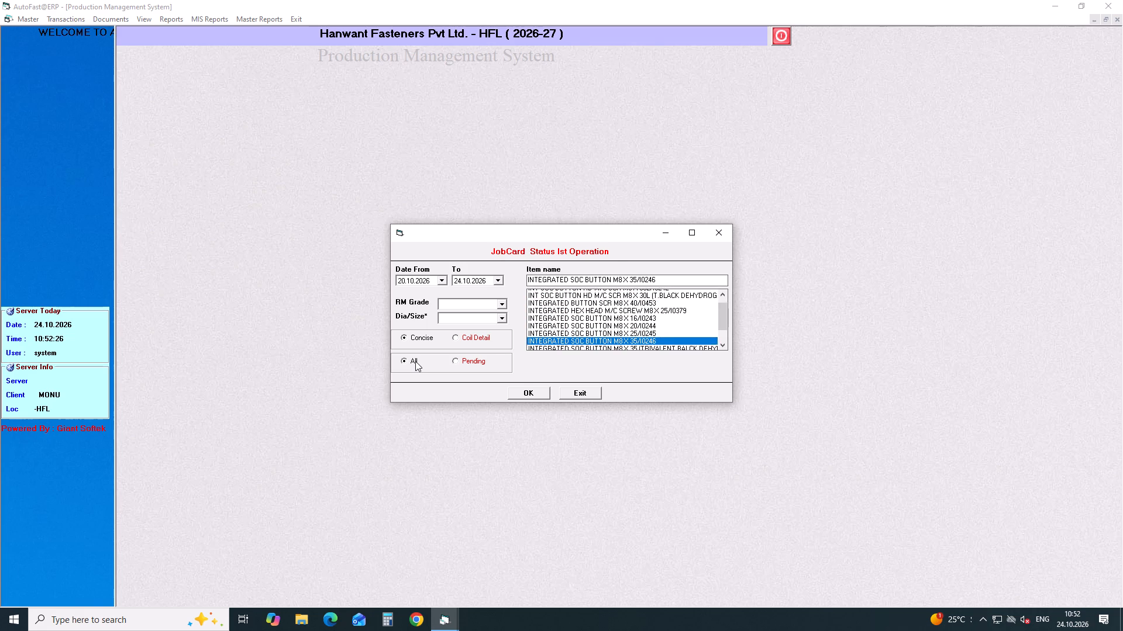
pyautogui.press('Down')
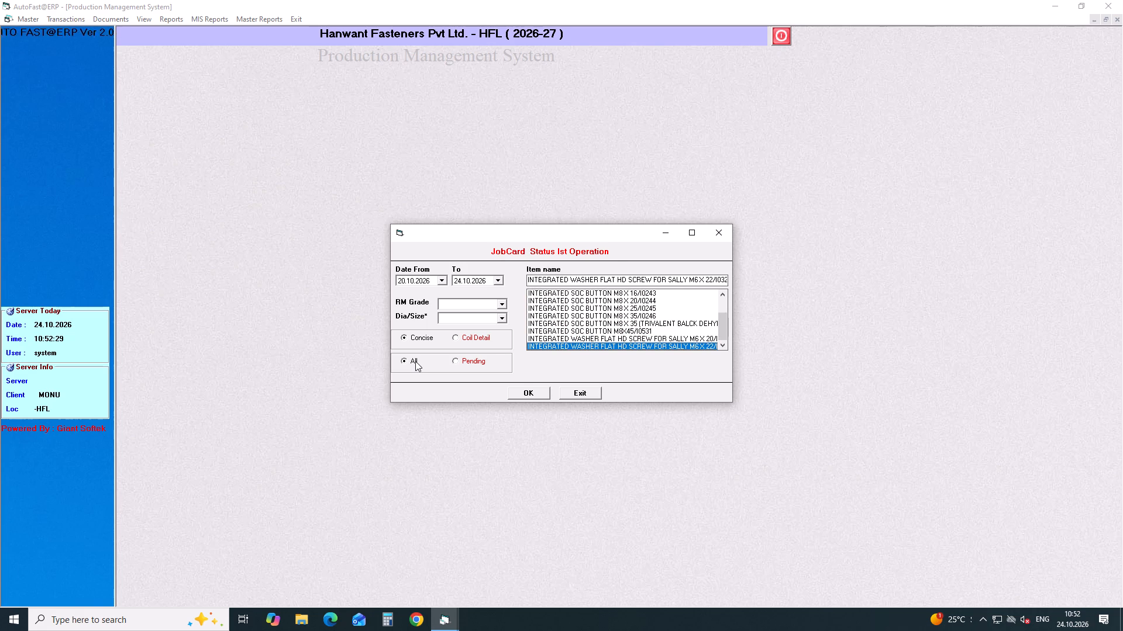
pyautogui.press('Return')
pyautogui.click(525, 392)
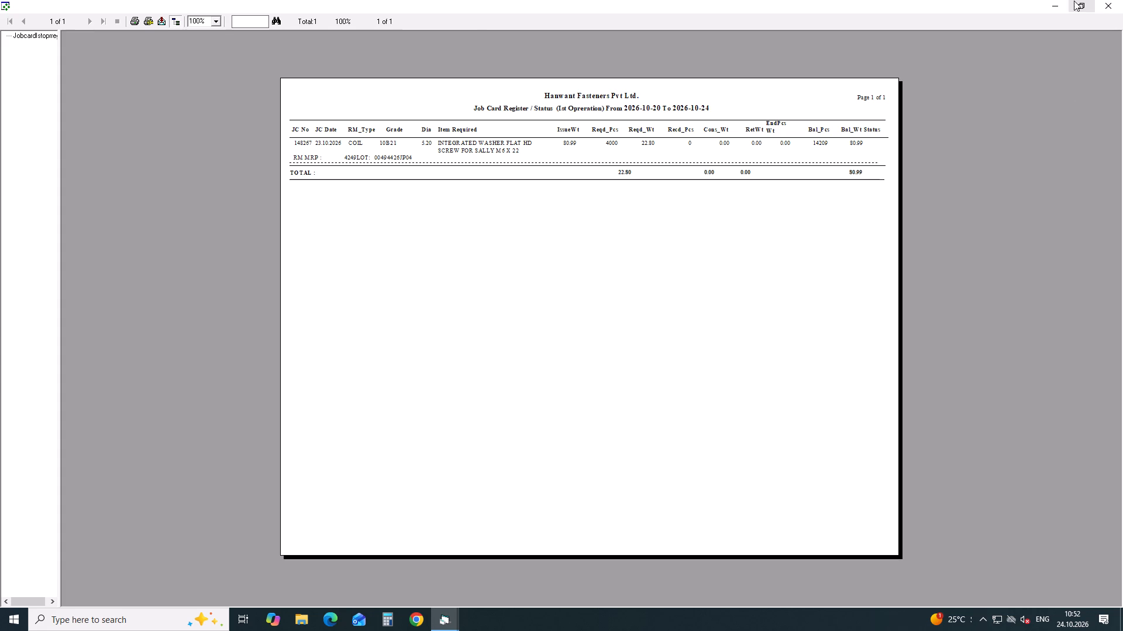
pyautogui.click(1051, 0)
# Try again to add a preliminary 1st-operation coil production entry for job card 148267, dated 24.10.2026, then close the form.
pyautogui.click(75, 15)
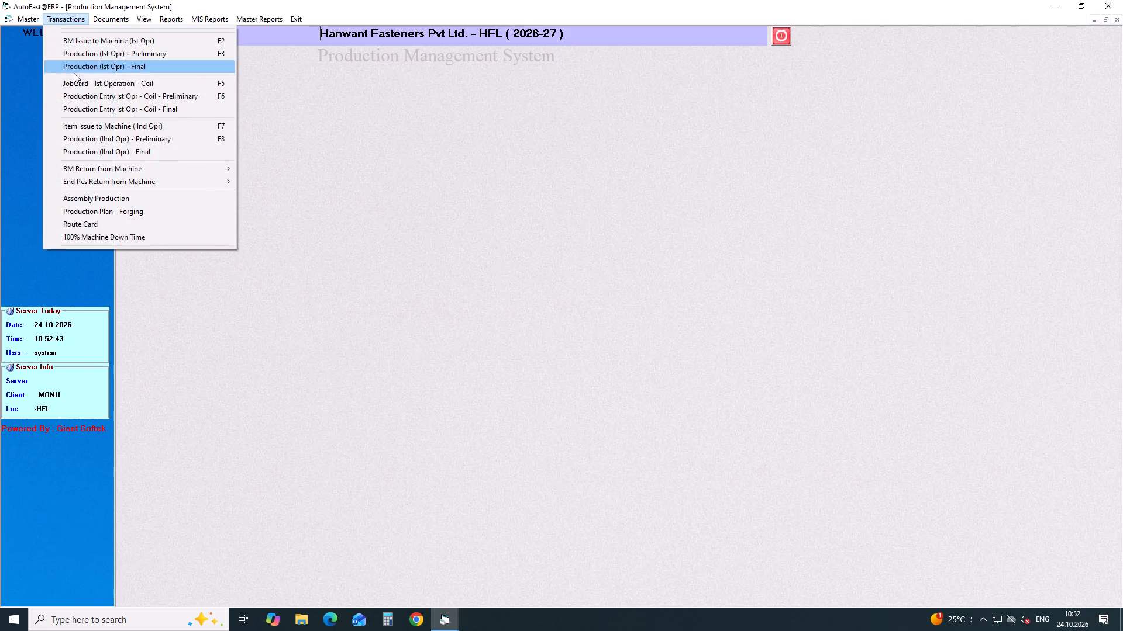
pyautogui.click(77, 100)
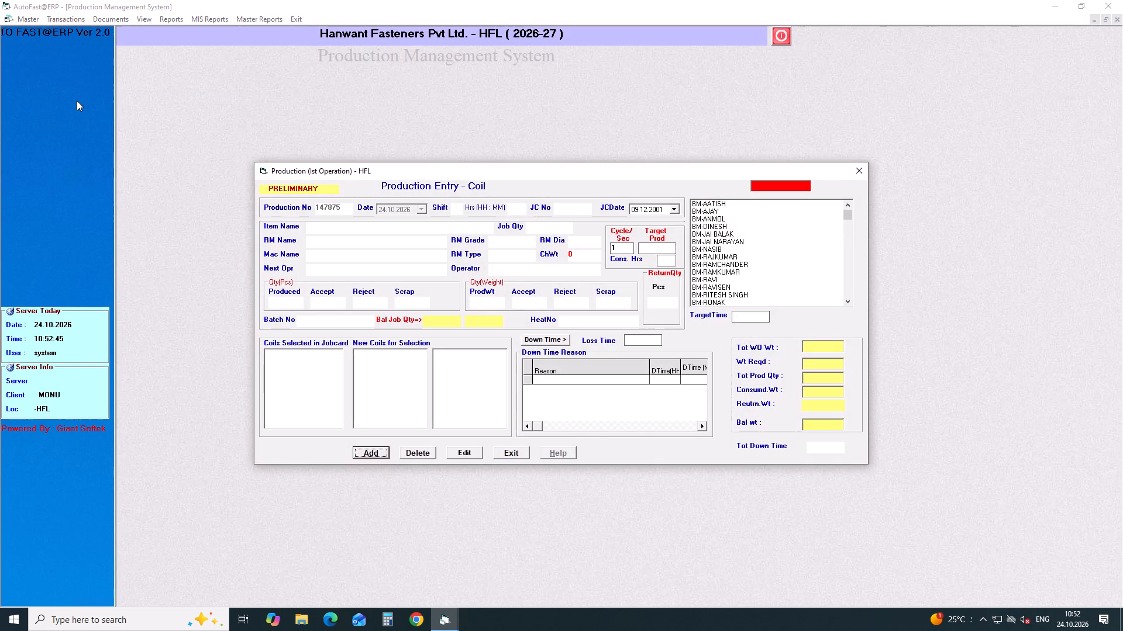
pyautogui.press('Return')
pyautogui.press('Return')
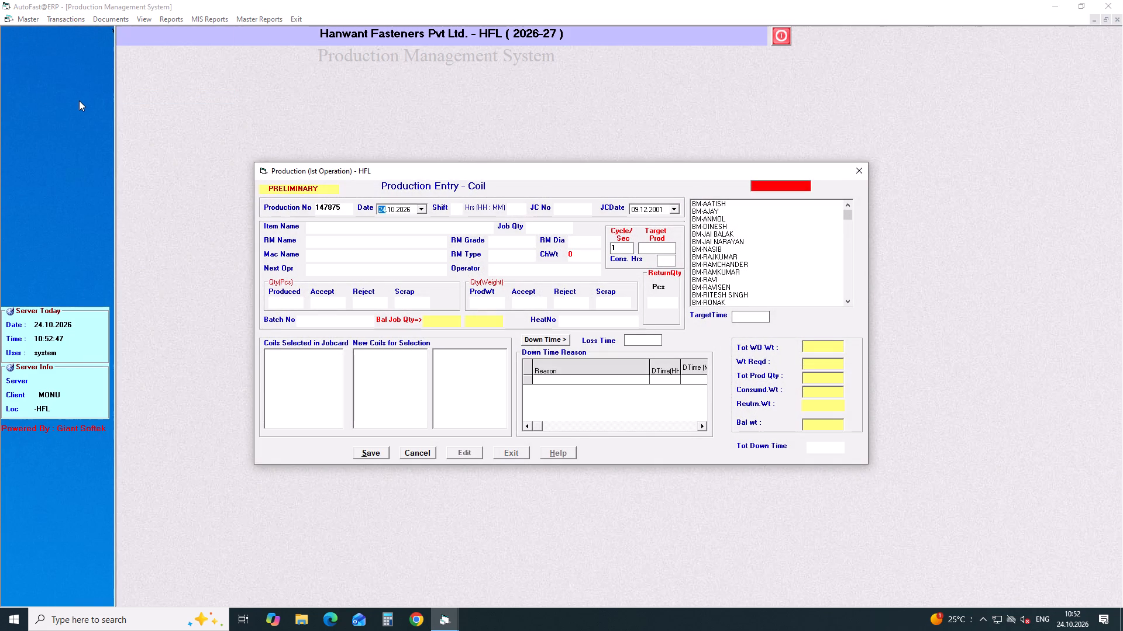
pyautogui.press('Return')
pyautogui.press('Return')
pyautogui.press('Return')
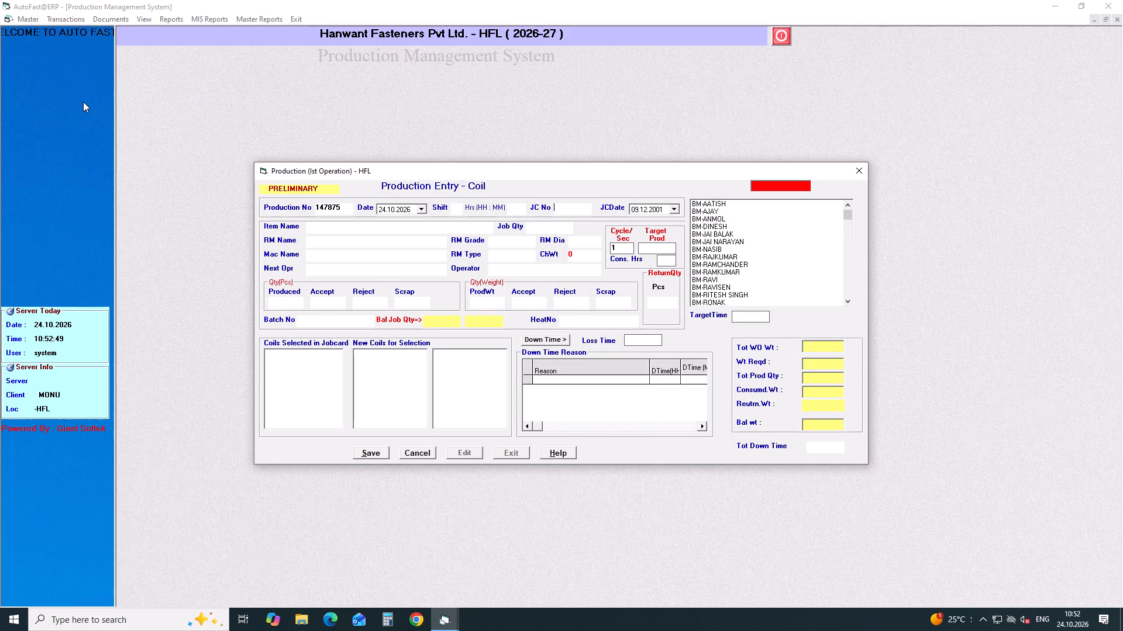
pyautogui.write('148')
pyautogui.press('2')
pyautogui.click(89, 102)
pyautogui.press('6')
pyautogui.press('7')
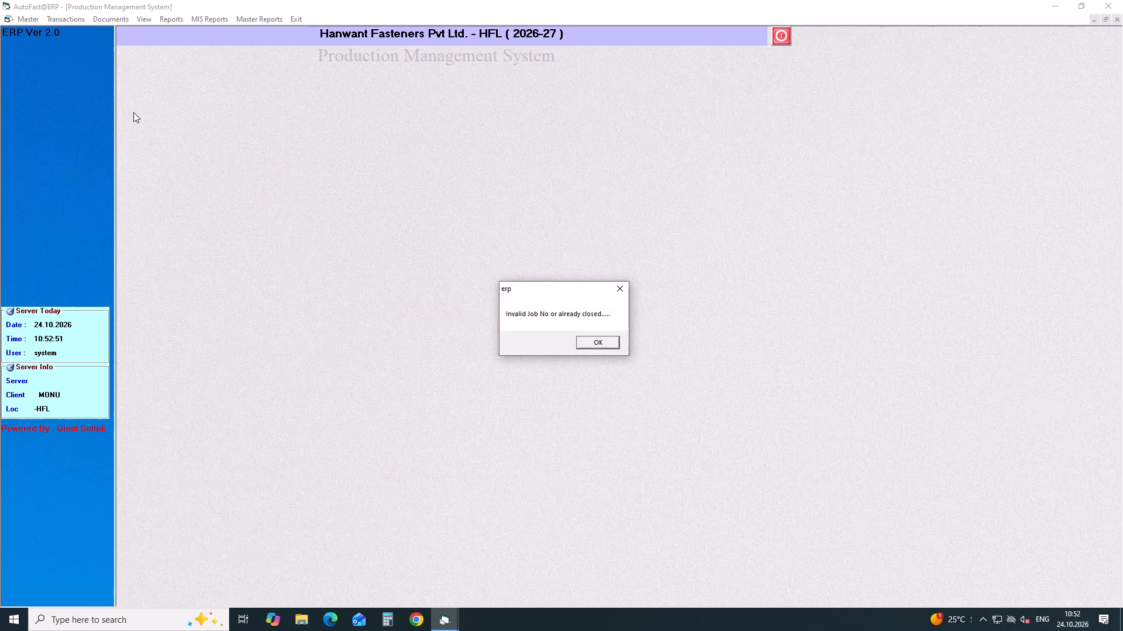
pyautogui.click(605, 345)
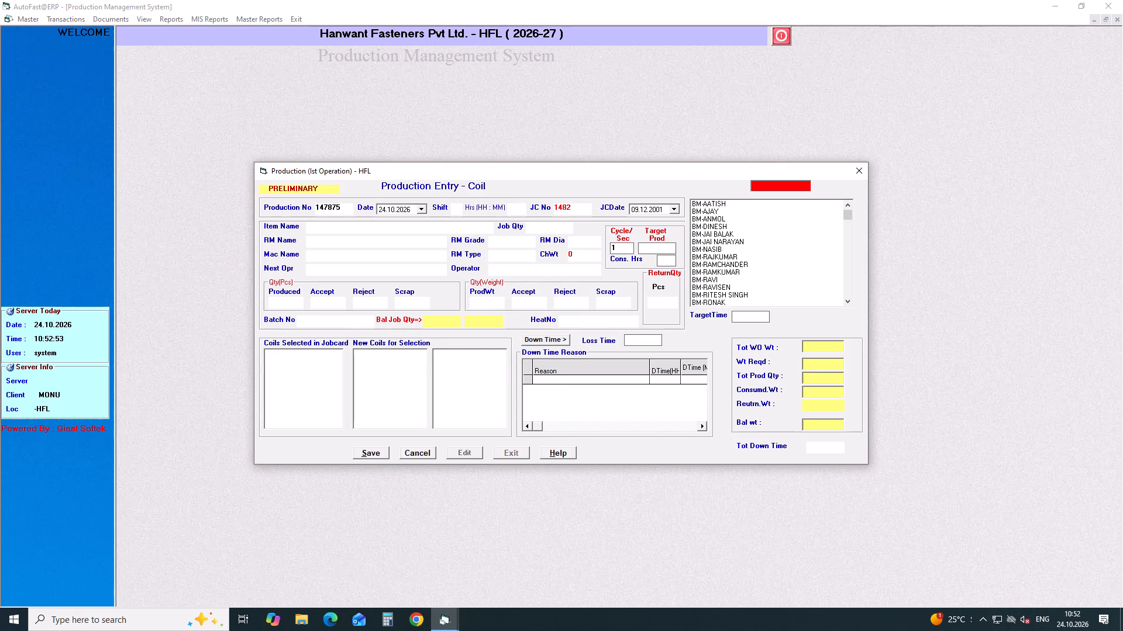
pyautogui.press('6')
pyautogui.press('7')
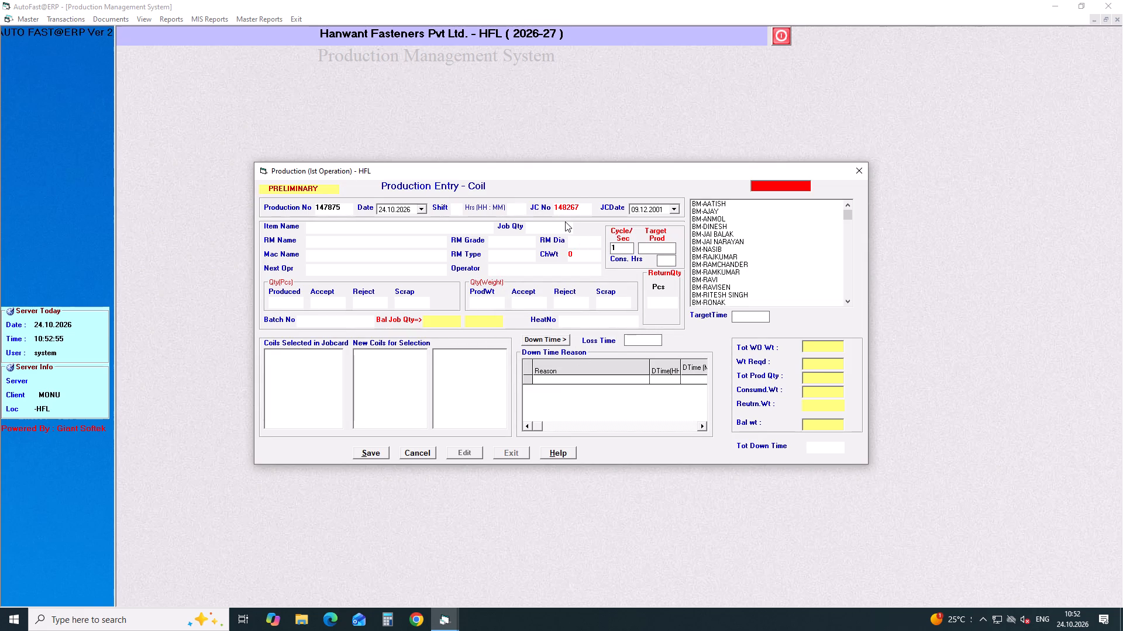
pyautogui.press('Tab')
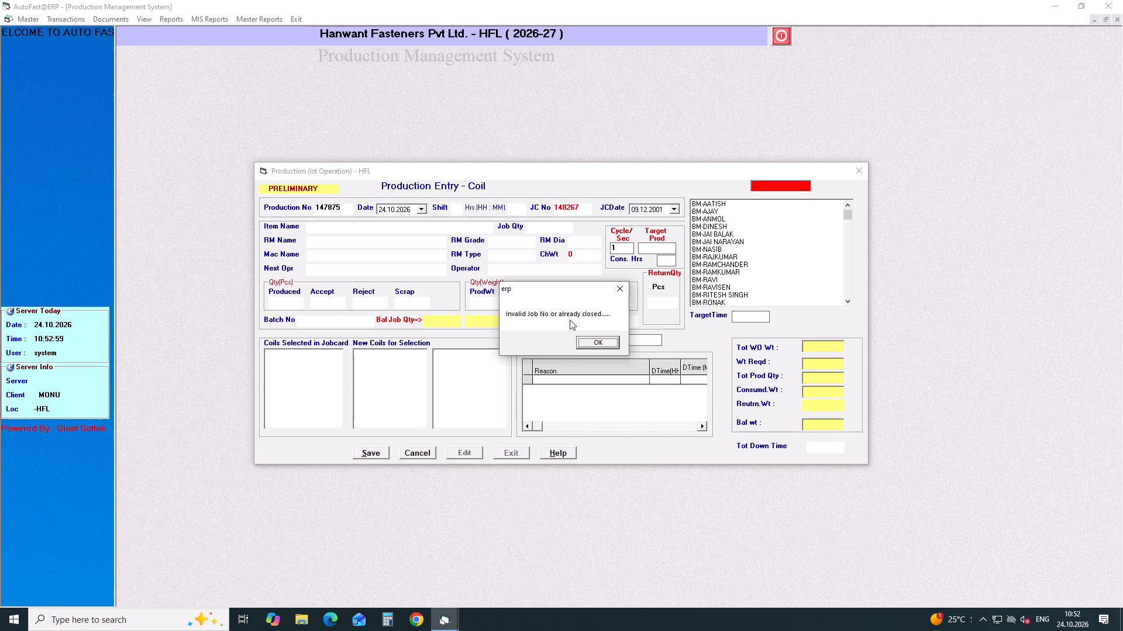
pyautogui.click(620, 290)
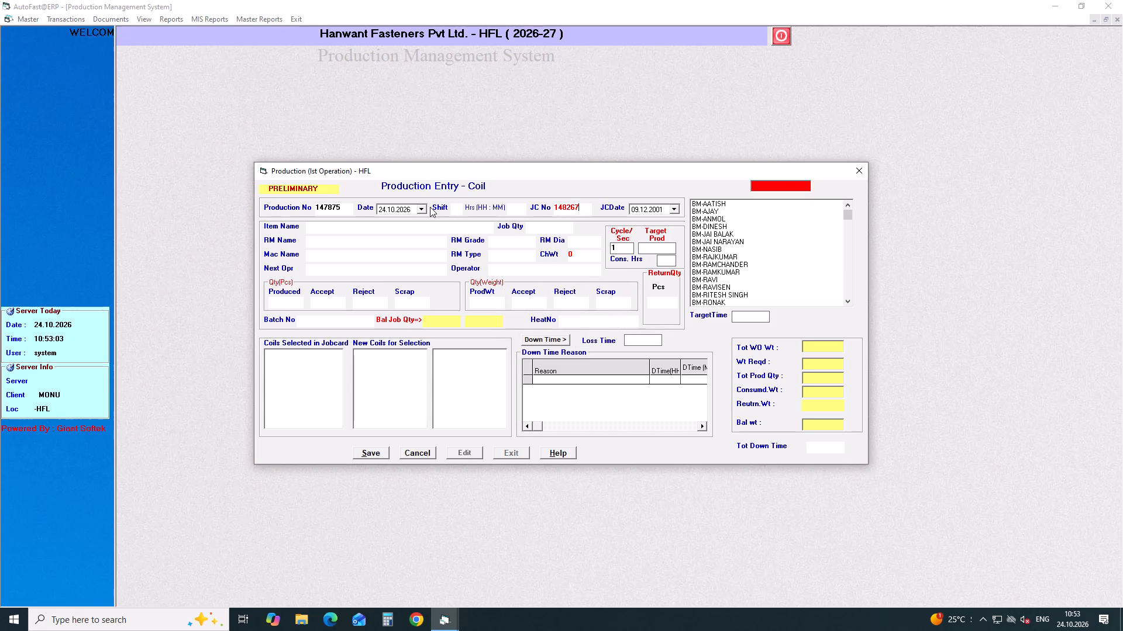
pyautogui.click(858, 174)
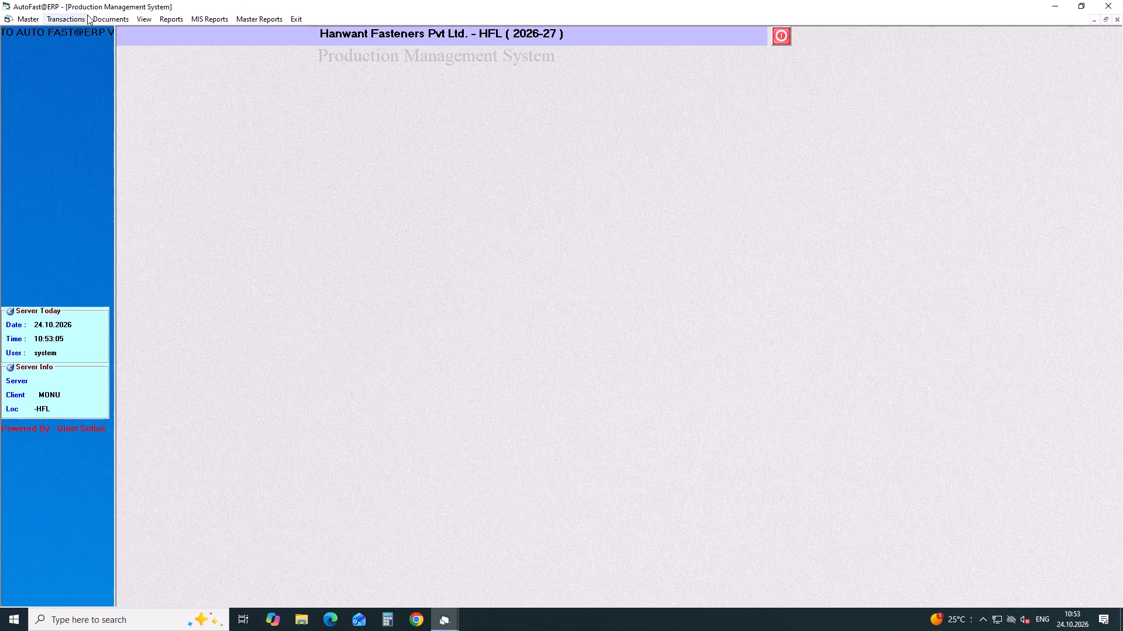
# Open the 1st-operation coil job card form and load job card 148267 for editing.
pyautogui.click(75, 18)
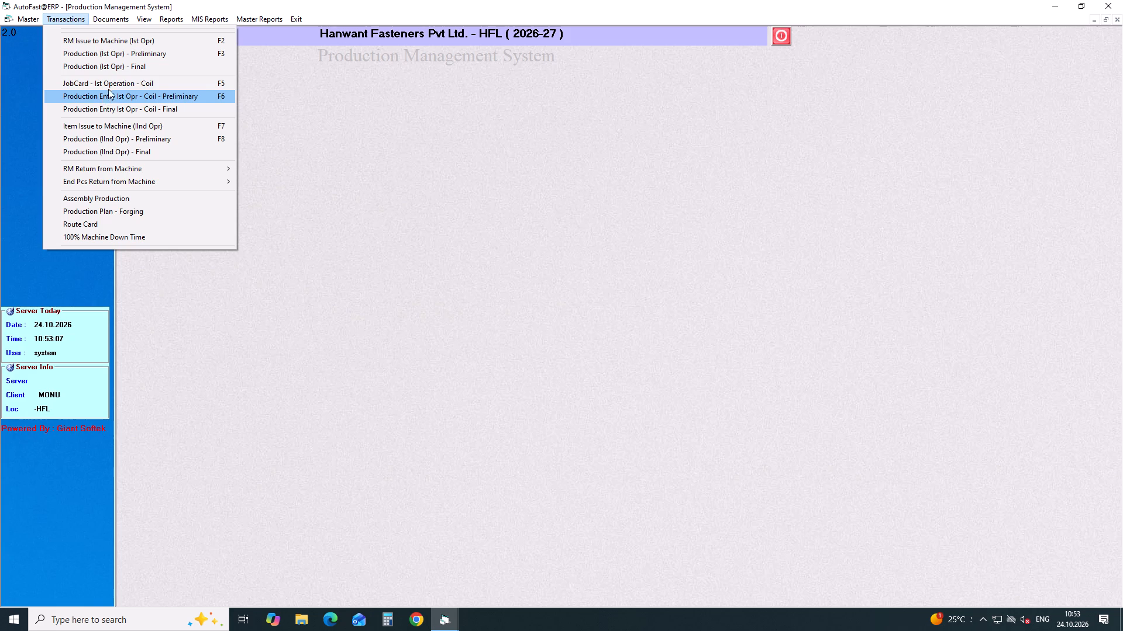
pyautogui.click(110, 85)
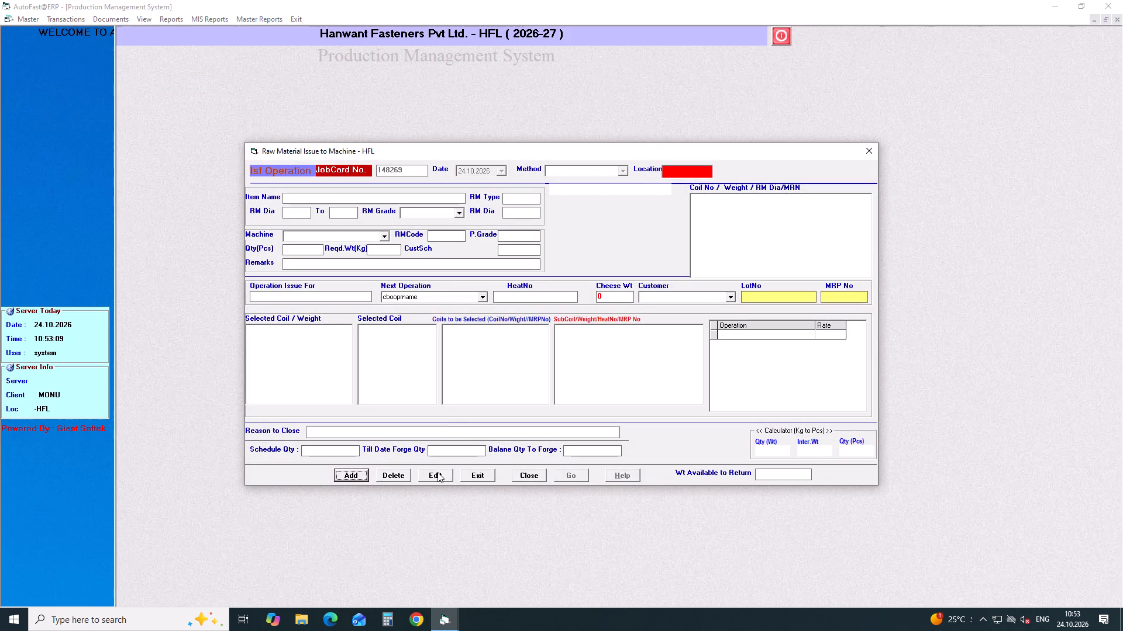
pyautogui.click(438, 472)
pyautogui.click(413, 169)
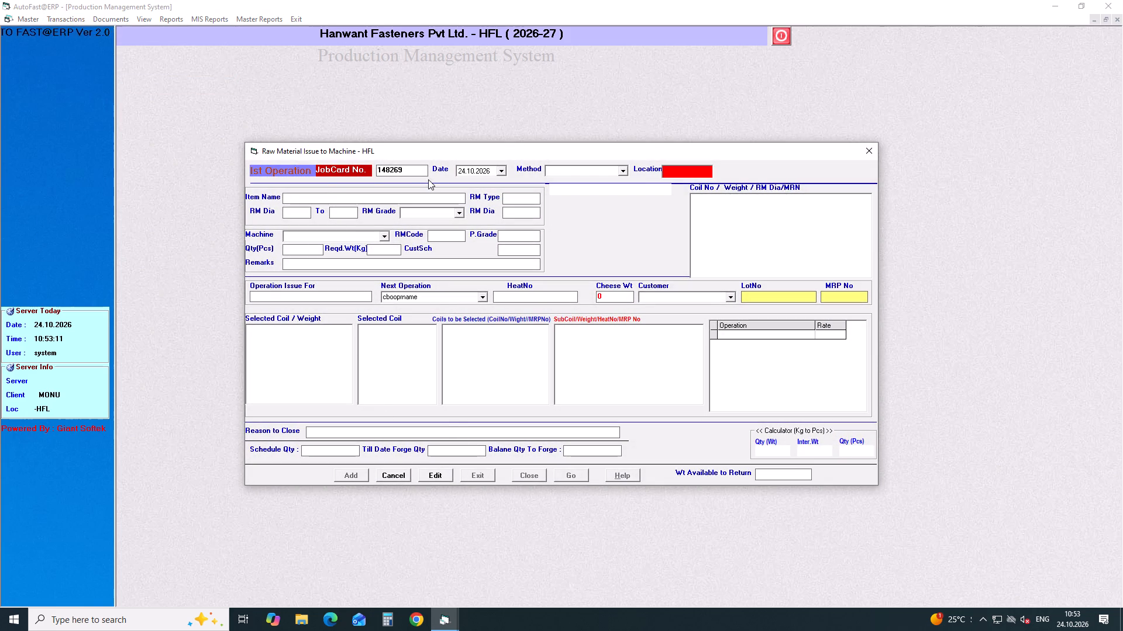
pyautogui.press('BackSpace')
pyautogui.press('7')
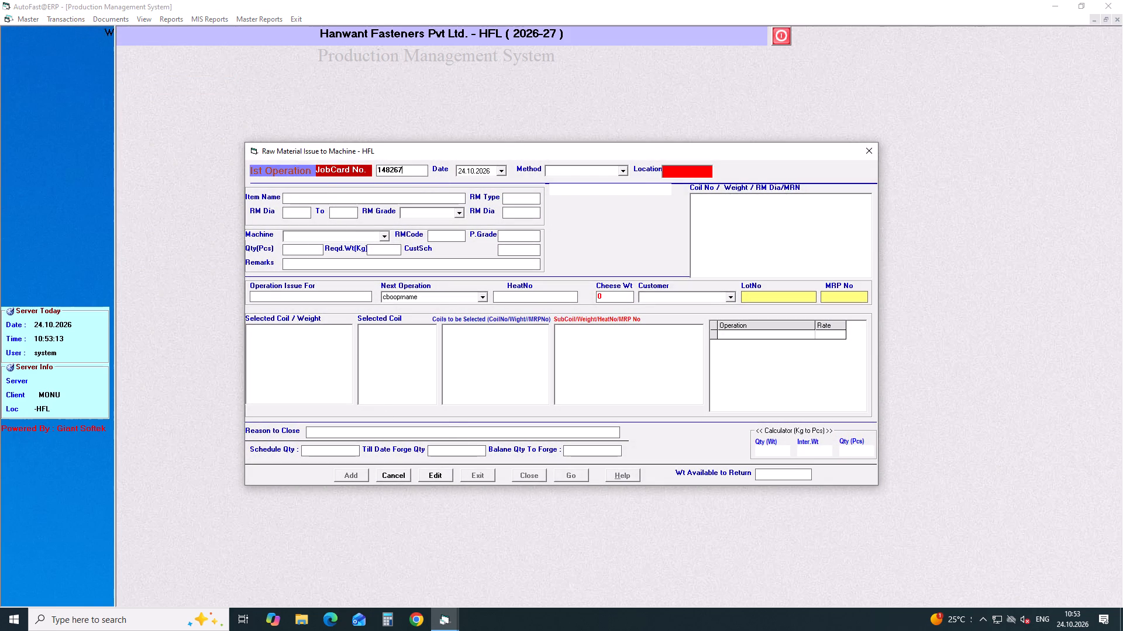
pyautogui.click(438, 479)
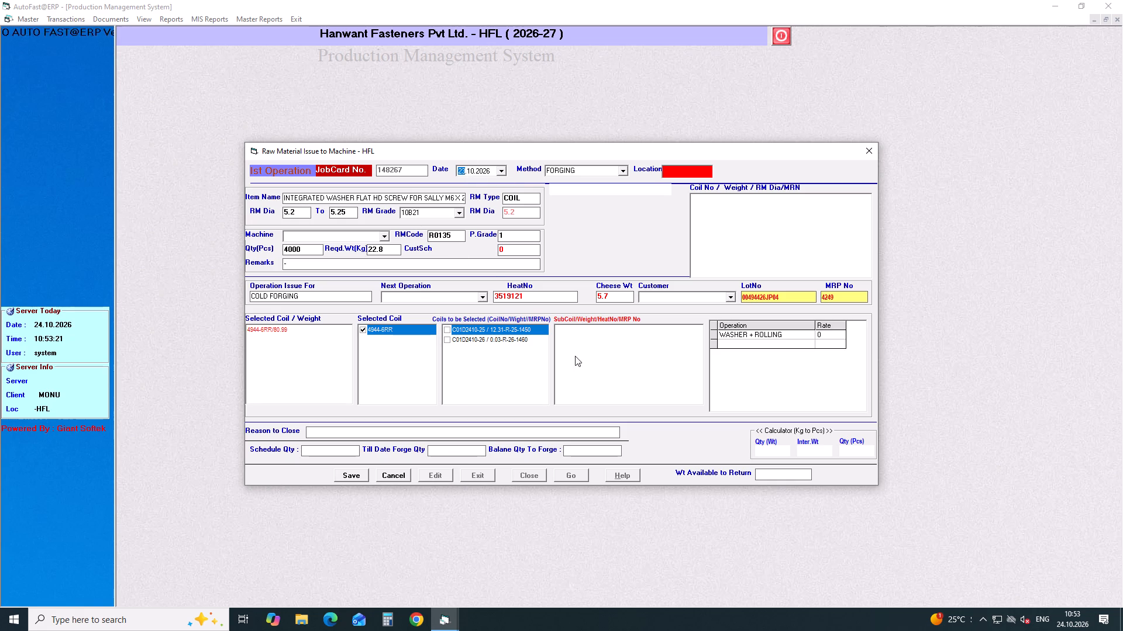
# Tick coils C01D2410-25 and C01D2410-26 for the job card and try to save it.
pyautogui.click(446, 332)
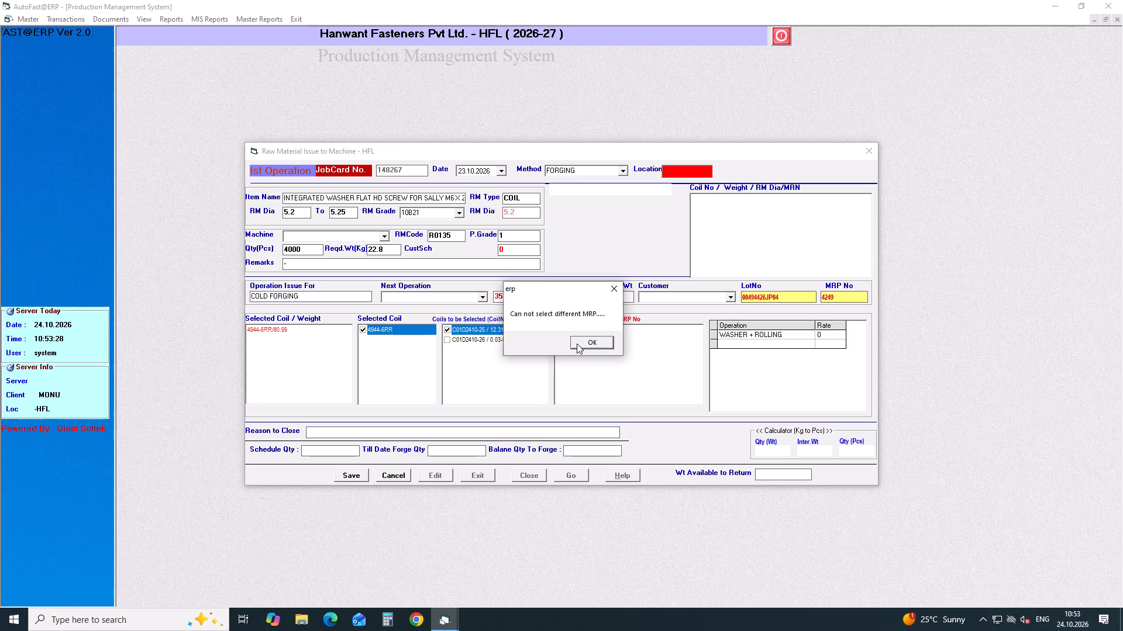
pyautogui.click(577, 344)
pyautogui.click(448, 341)
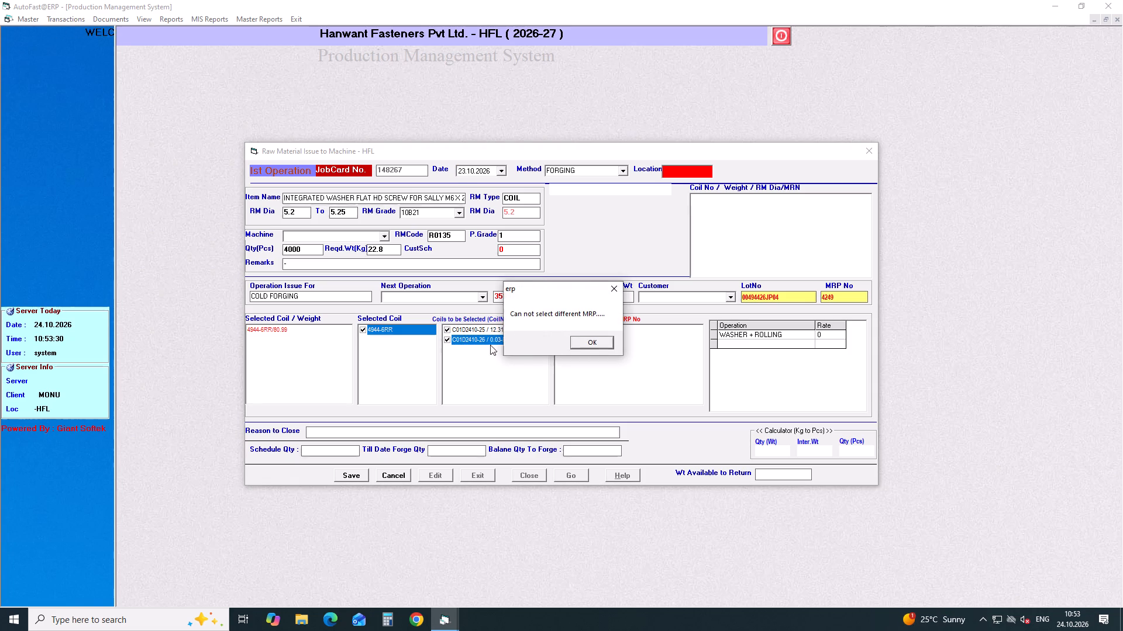
pyautogui.click(594, 345)
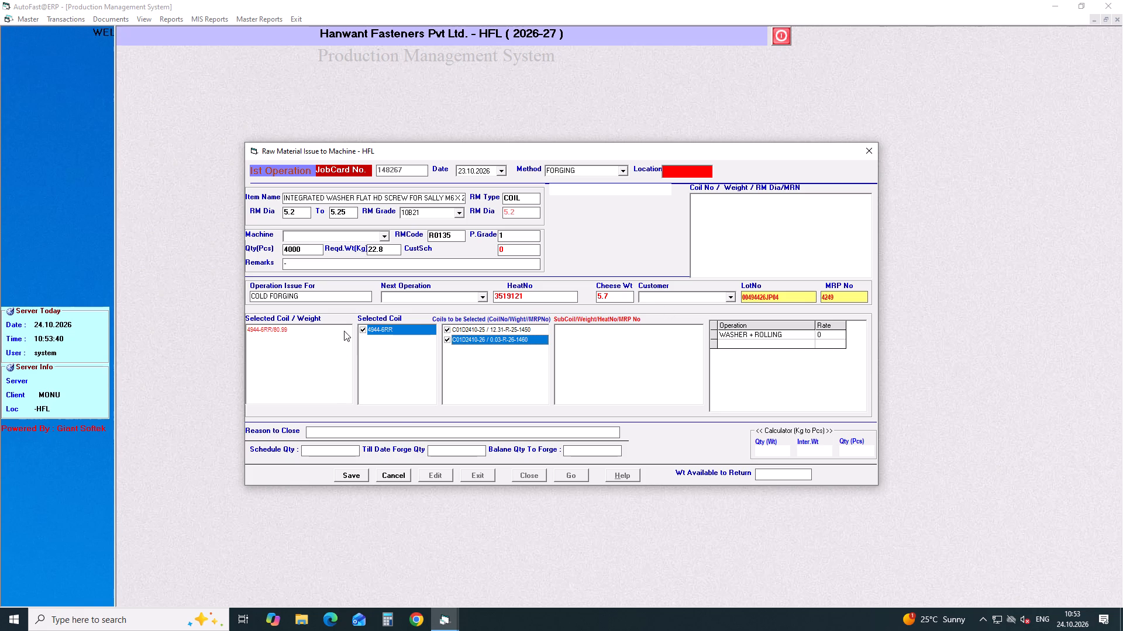
pyautogui.click(322, 430)
pyautogui.click(321, 450)
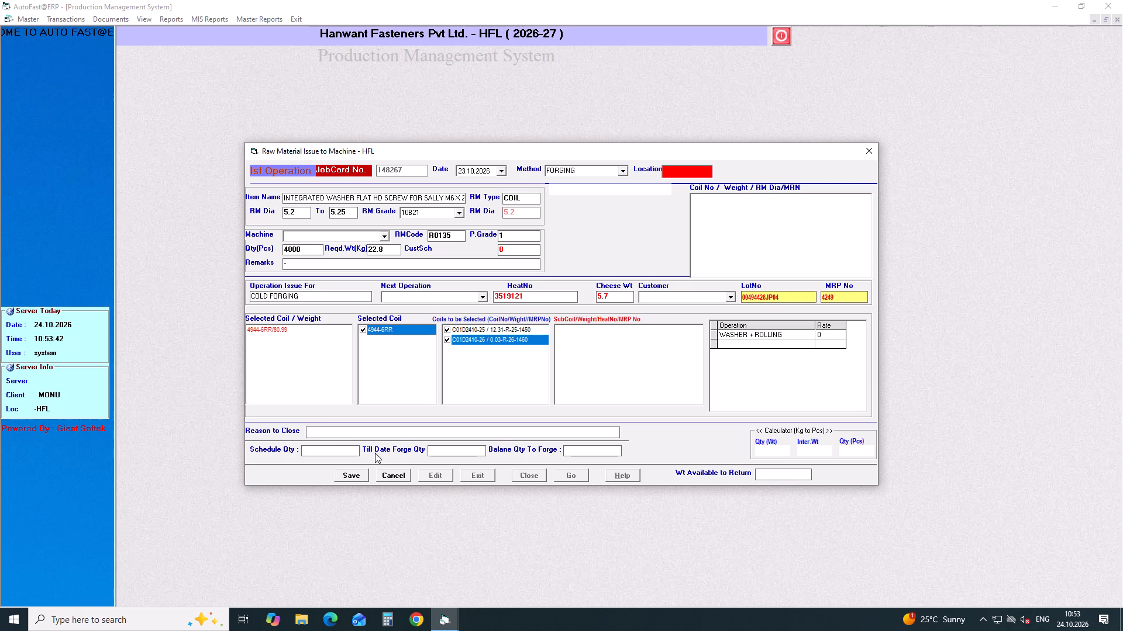
pyautogui.press('Return')
pyautogui.click(358, 473)
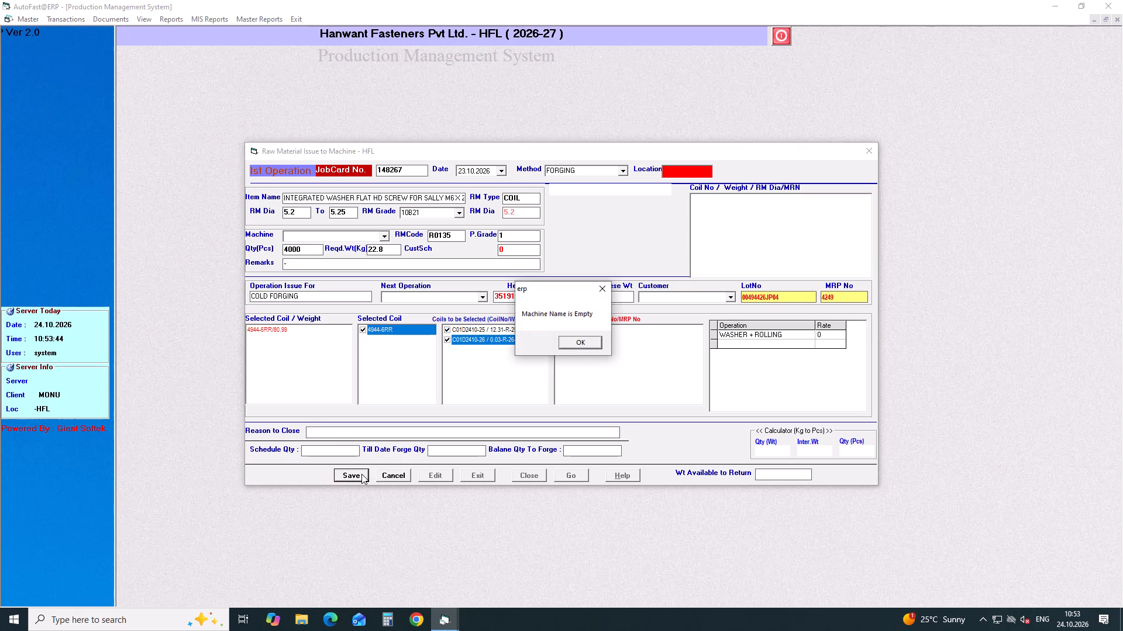
pyautogui.click(578, 340)
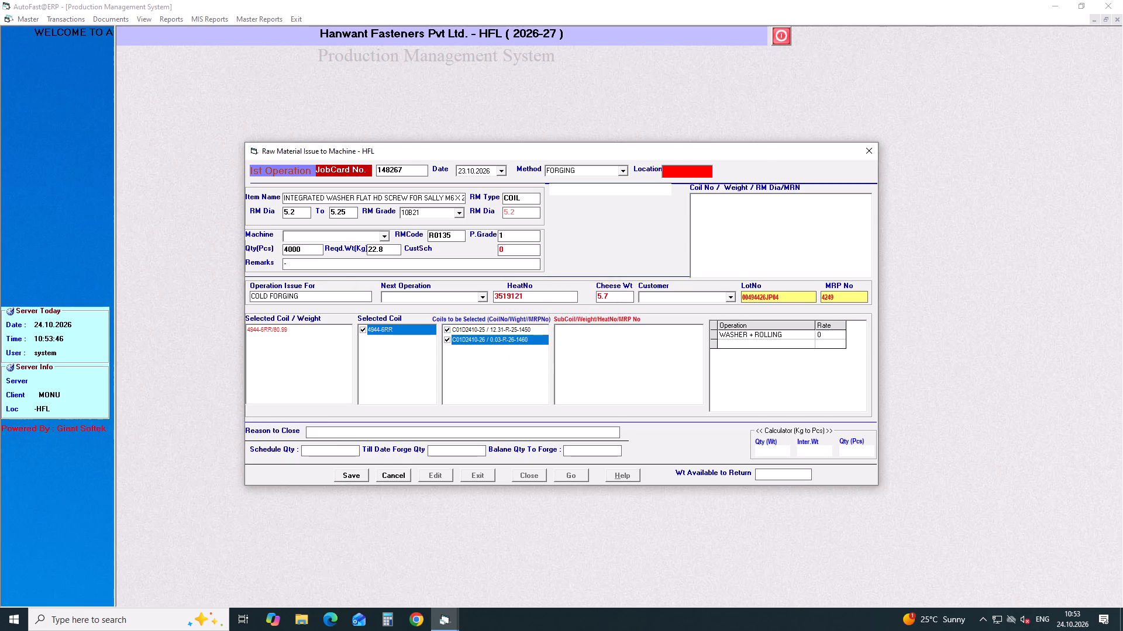
# Set the job card's machine to H-2 (HEADER 1/4") and save the job card.
pyautogui.click(299, 243)
pyautogui.click(302, 238)
pyautogui.press('h')
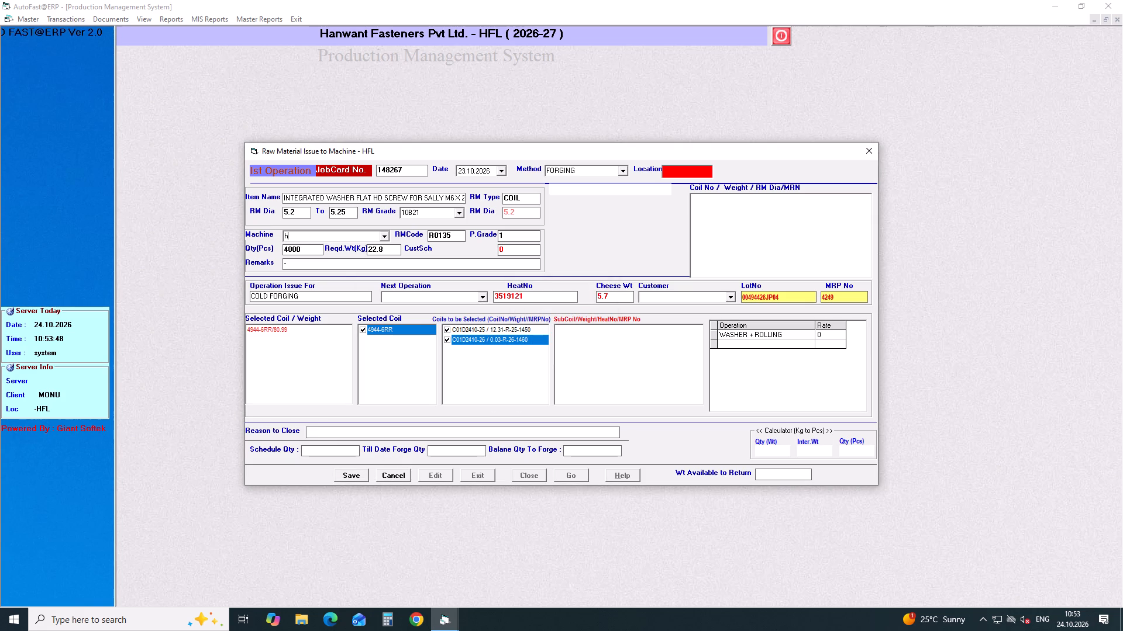
pyautogui.press('Down')
pyautogui.press('Down')
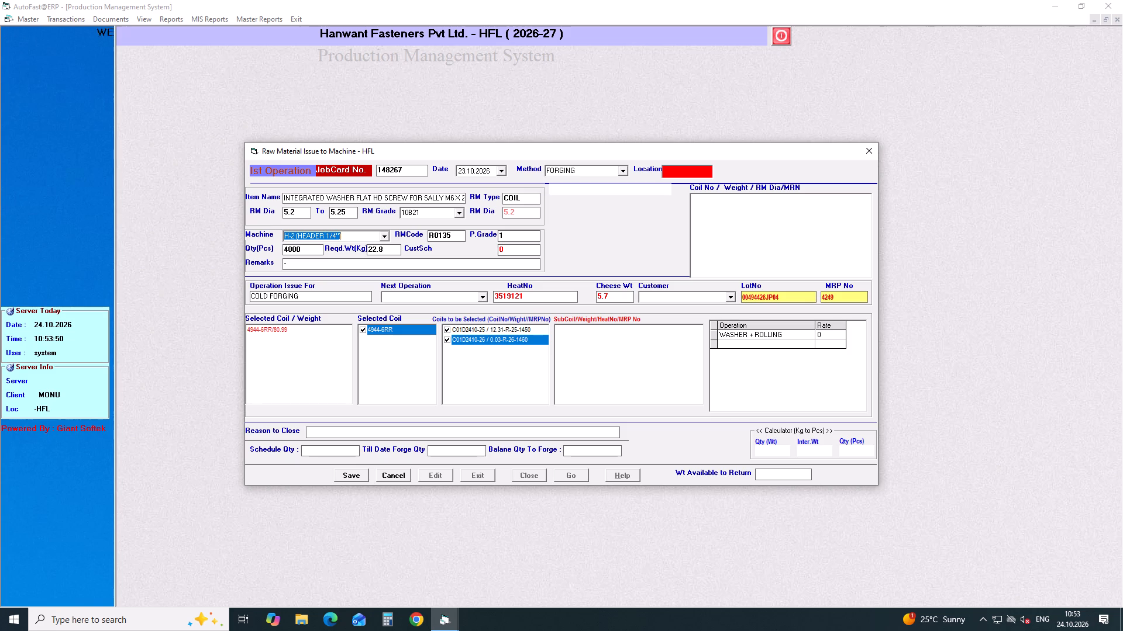
pyautogui.press('Return')
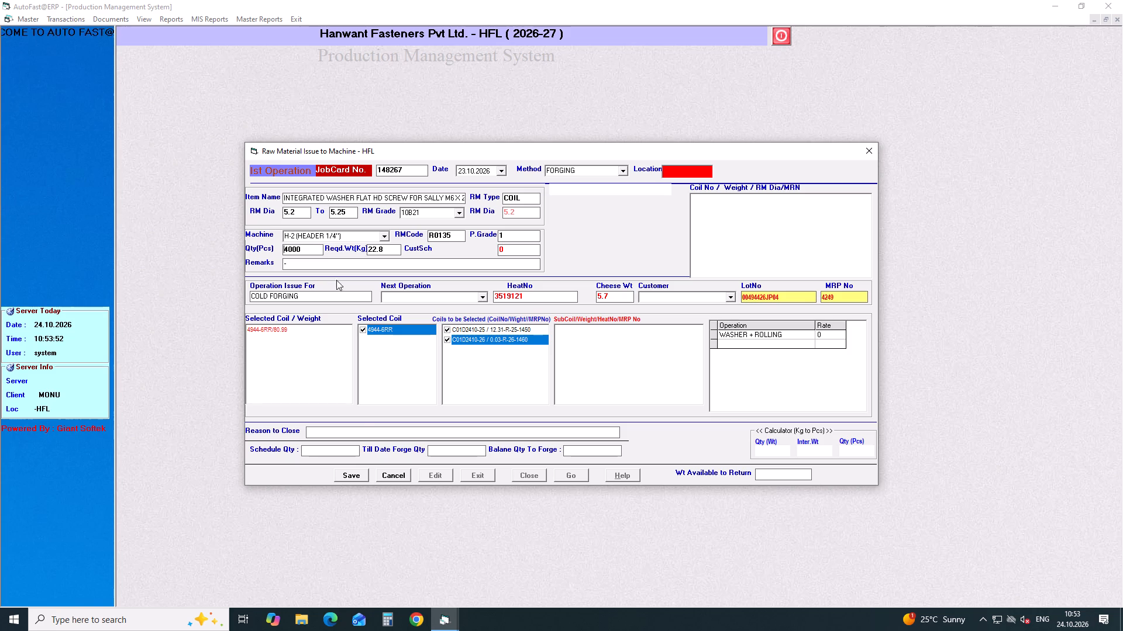
pyautogui.click(358, 473)
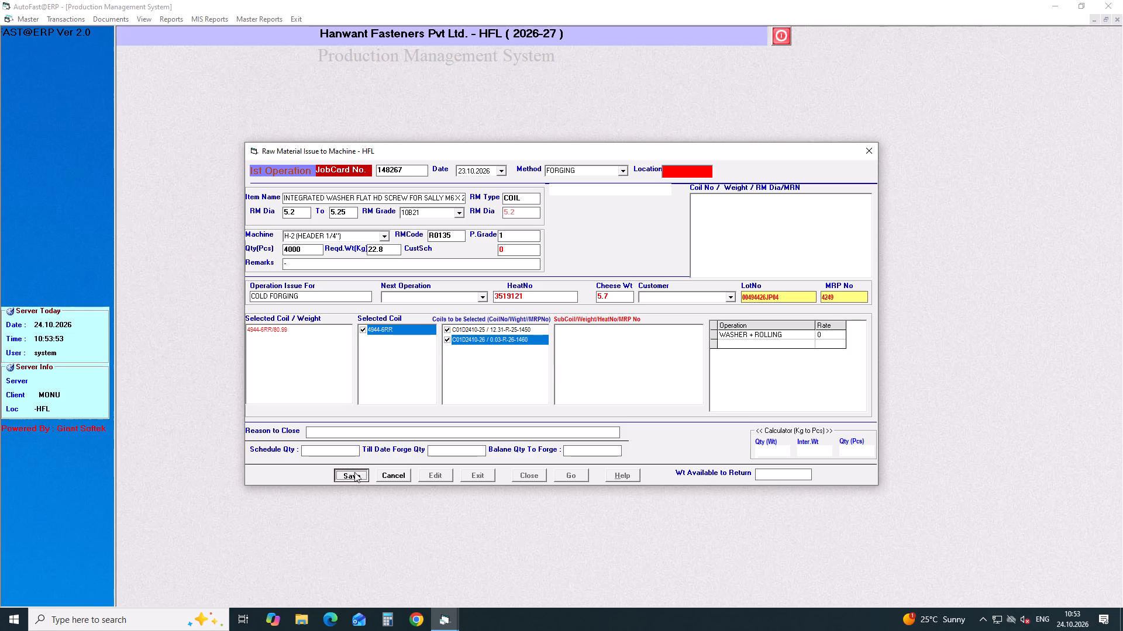
pyautogui.click(353, 471)
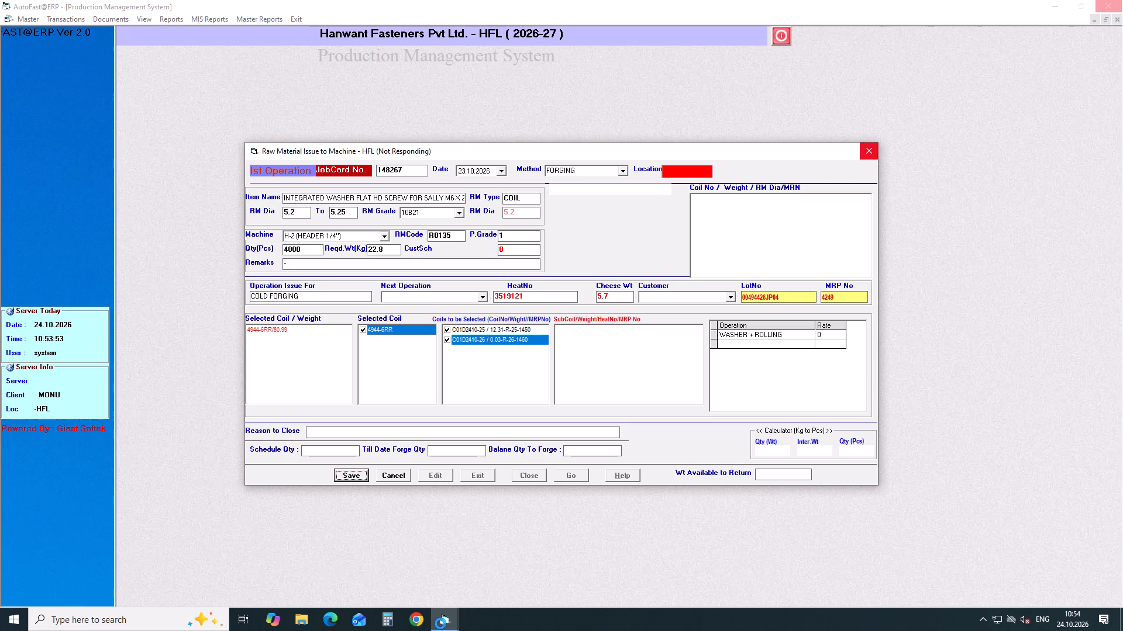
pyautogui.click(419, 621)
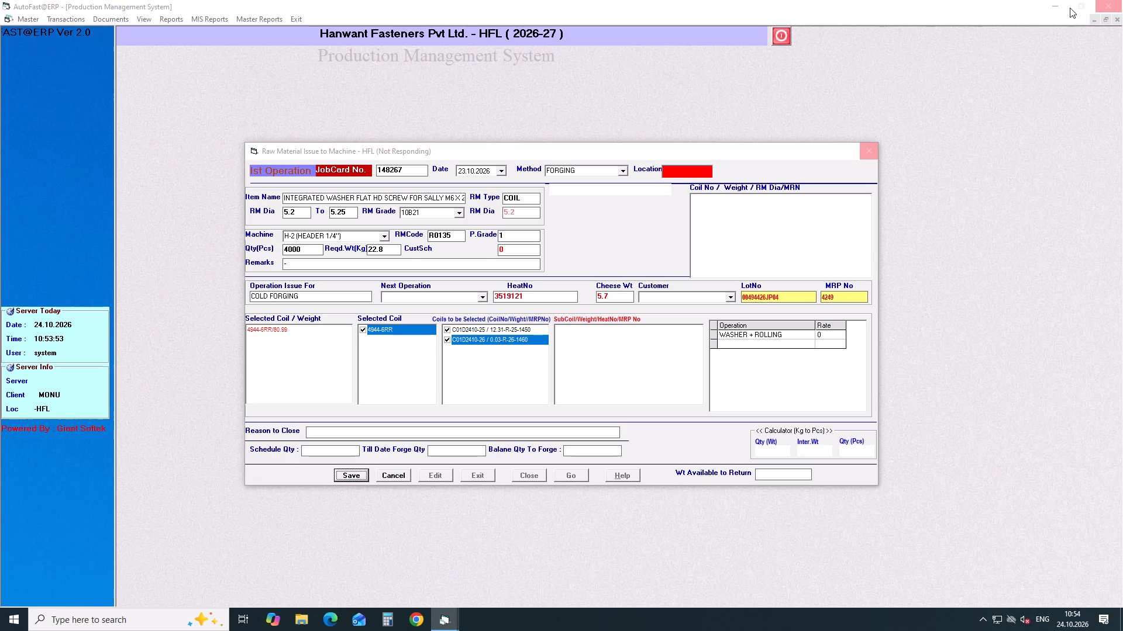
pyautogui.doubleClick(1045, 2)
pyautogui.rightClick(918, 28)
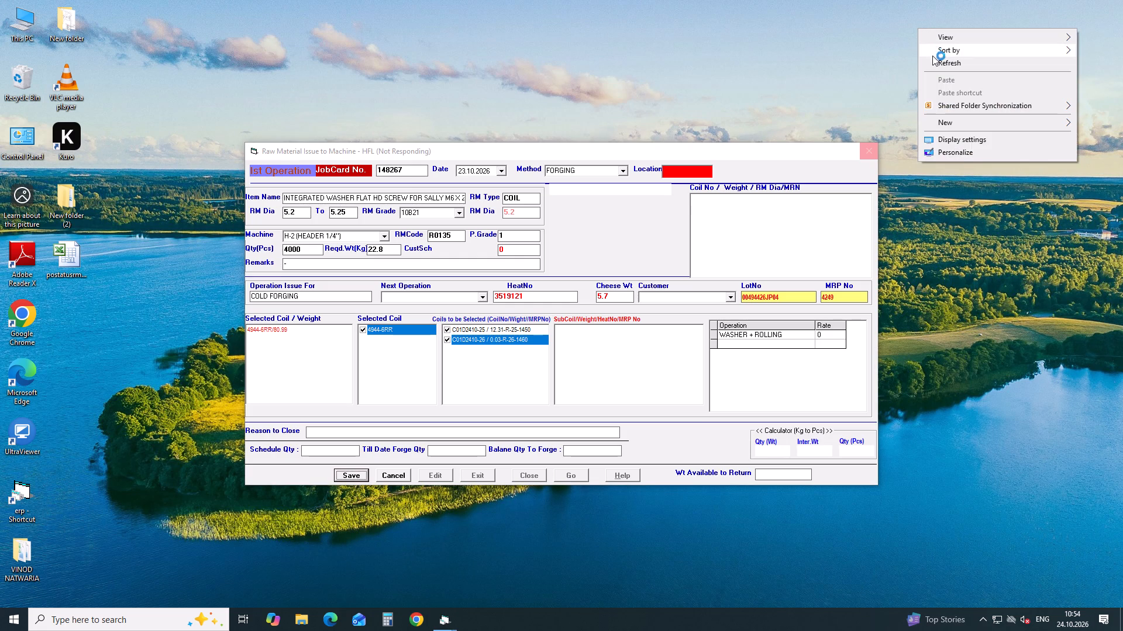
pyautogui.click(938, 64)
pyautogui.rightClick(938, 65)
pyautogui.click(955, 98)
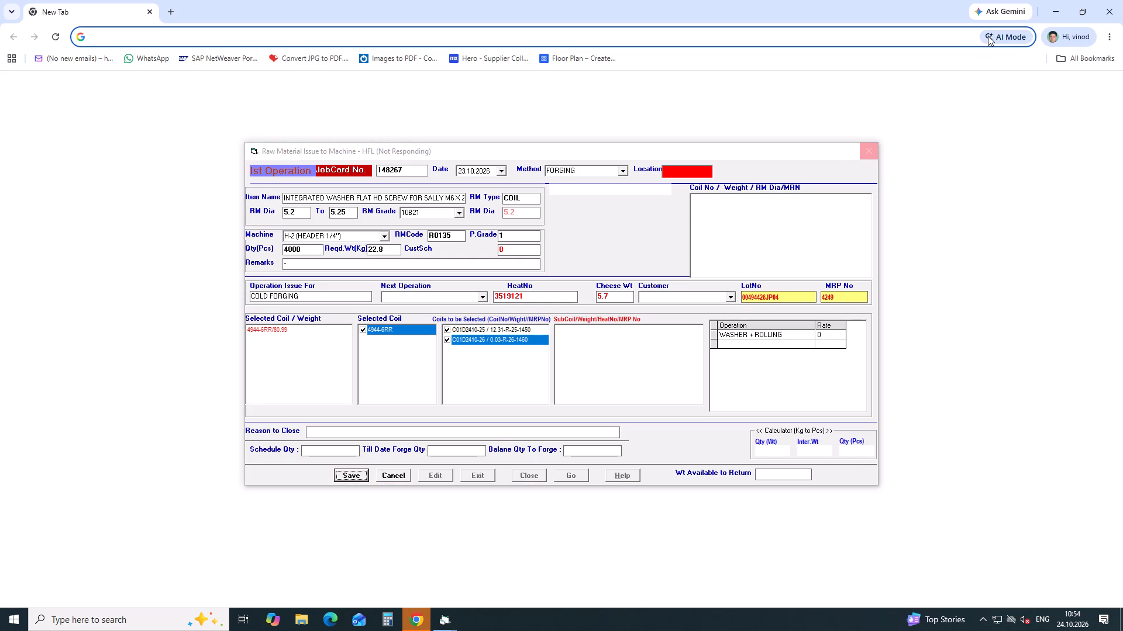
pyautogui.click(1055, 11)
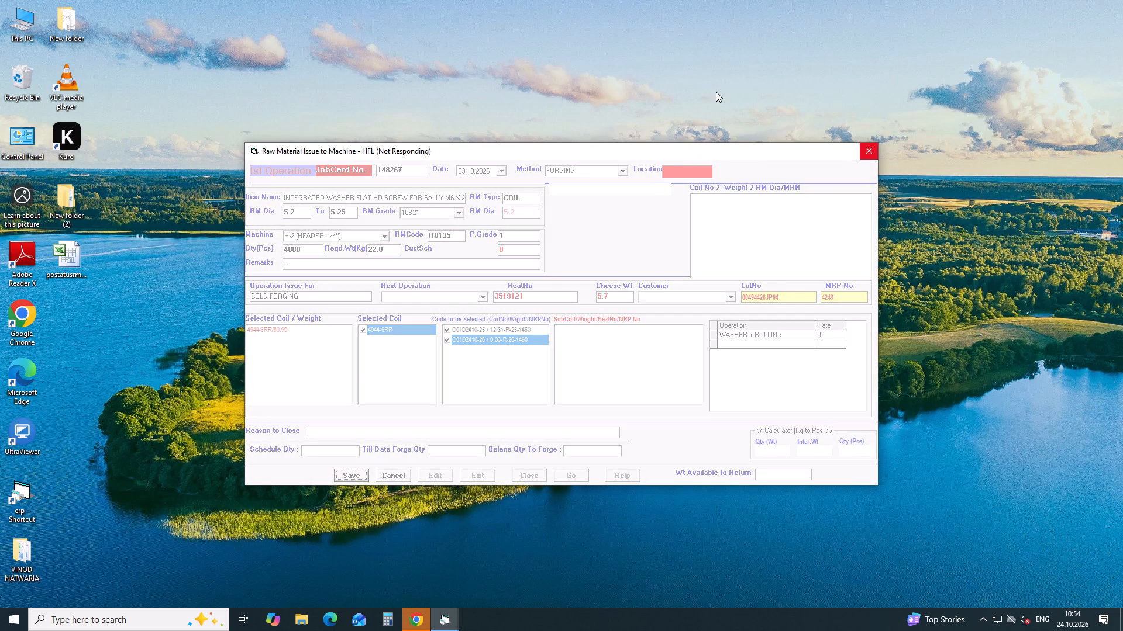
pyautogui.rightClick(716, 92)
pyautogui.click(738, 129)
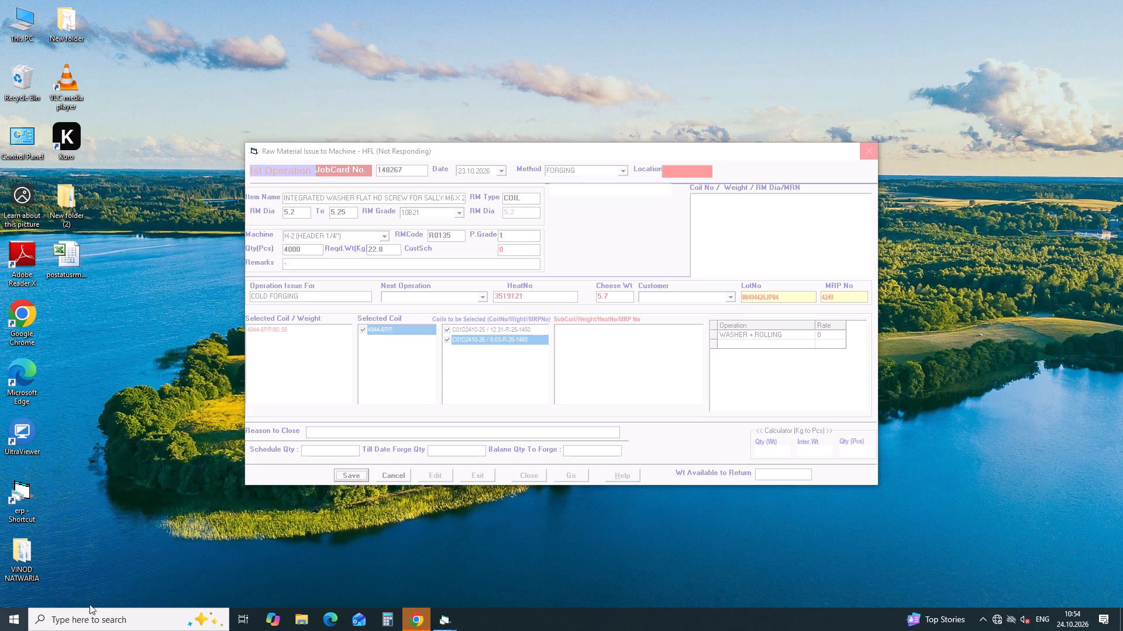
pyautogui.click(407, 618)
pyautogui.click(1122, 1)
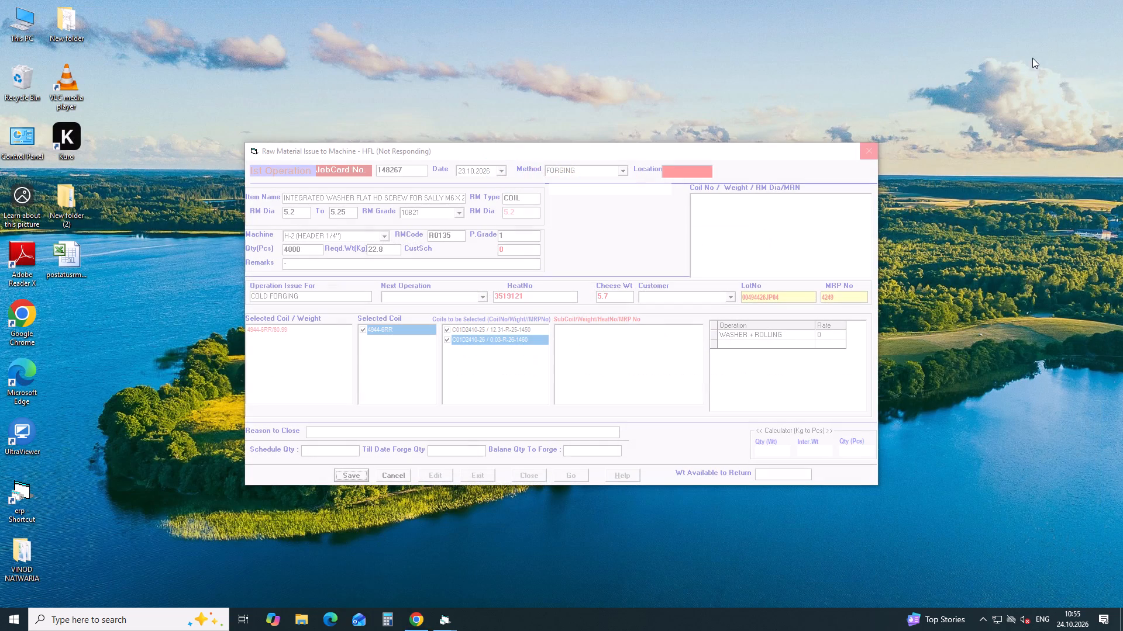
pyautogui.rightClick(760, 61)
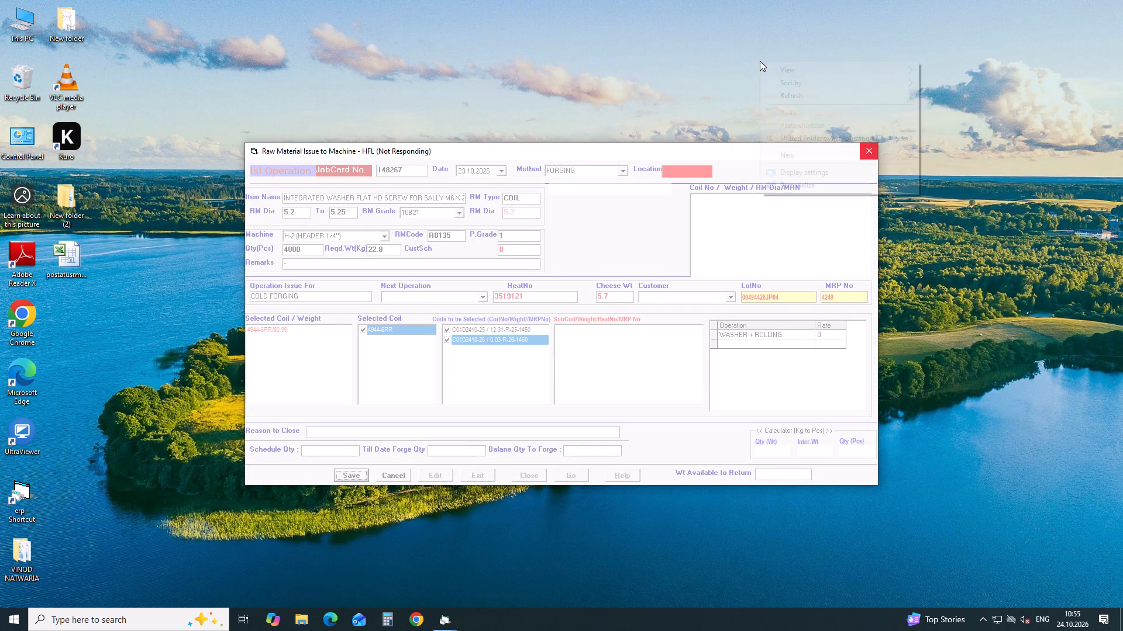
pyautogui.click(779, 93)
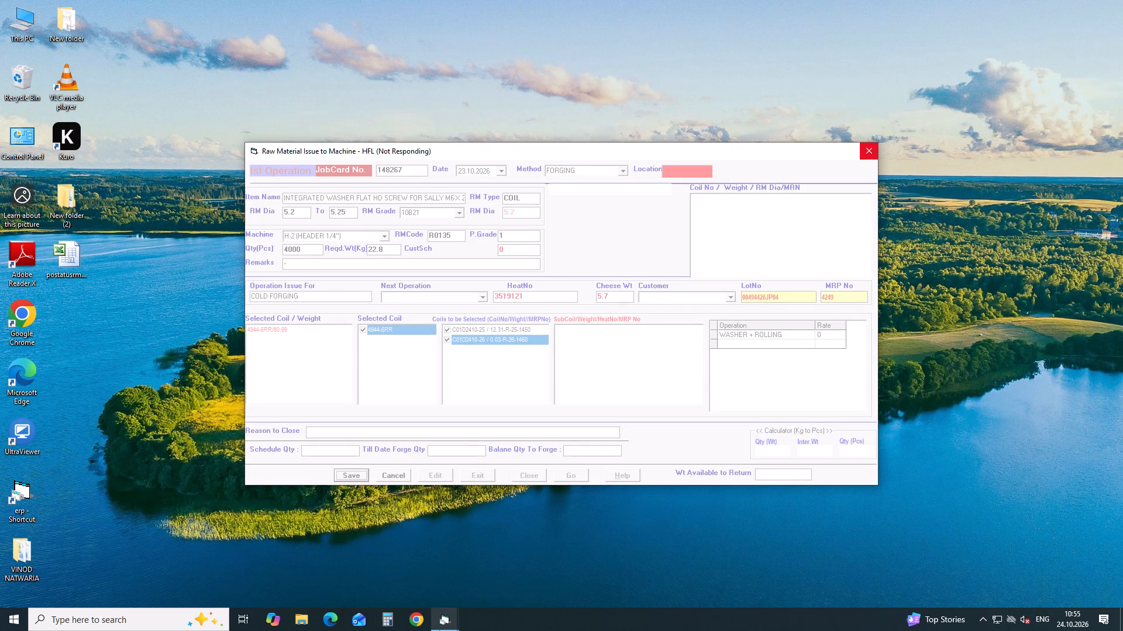
# Try to close the ERP's job card status form, main Production Management window and job card report preview.
pyautogui.click(437, 532)
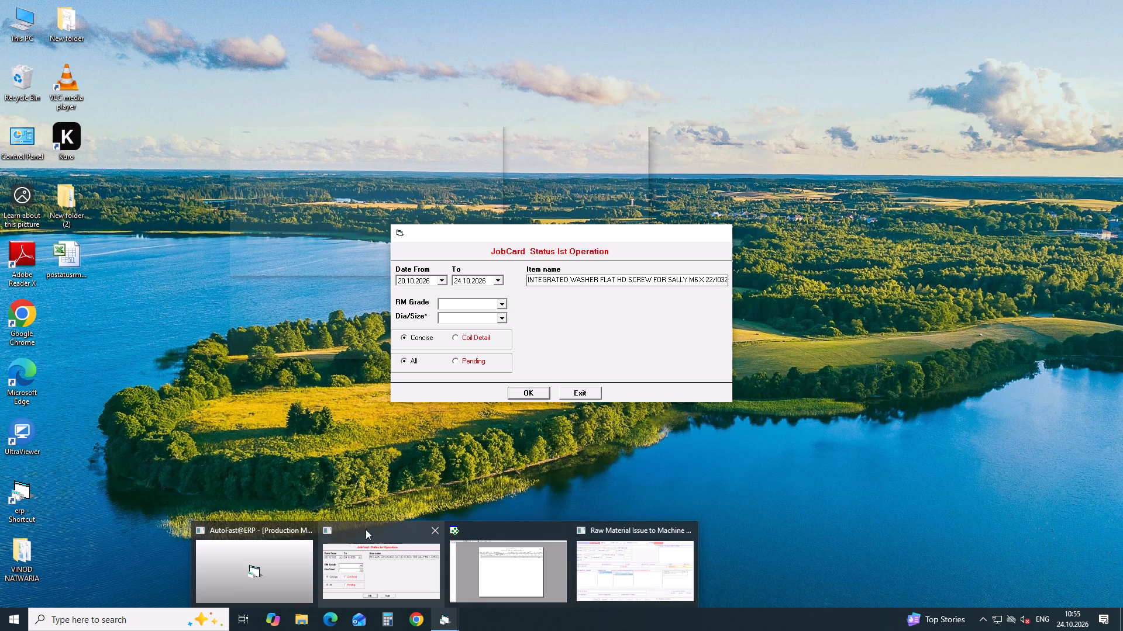
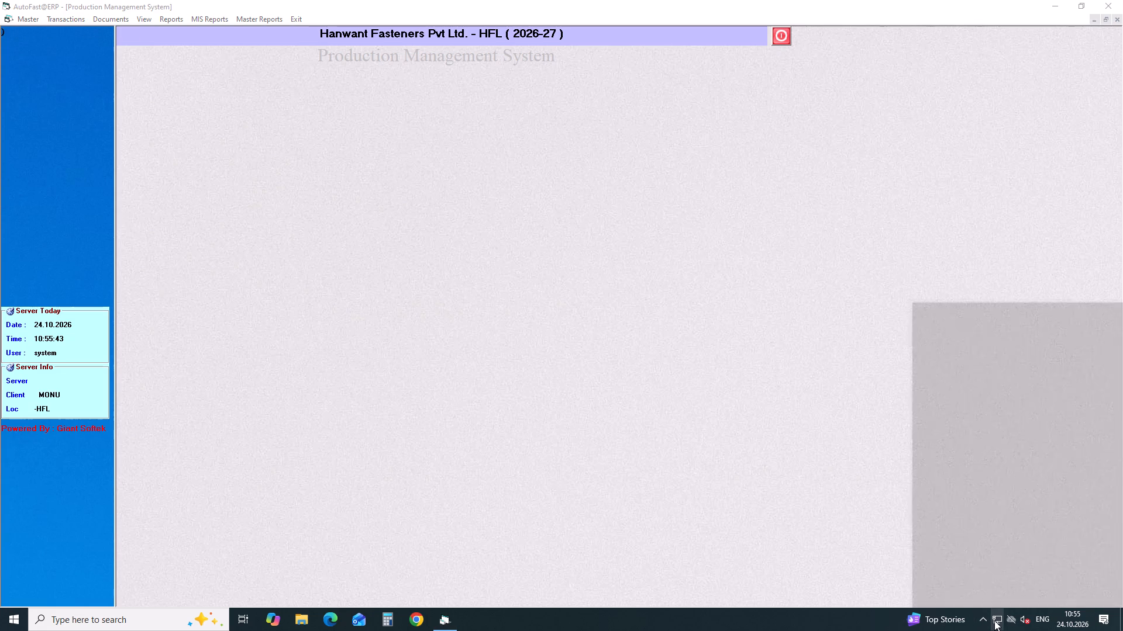
# Switch on the computer's mobile hotspot in the network quick settings and return to the ERP.
pyautogui.click(1052, 592)
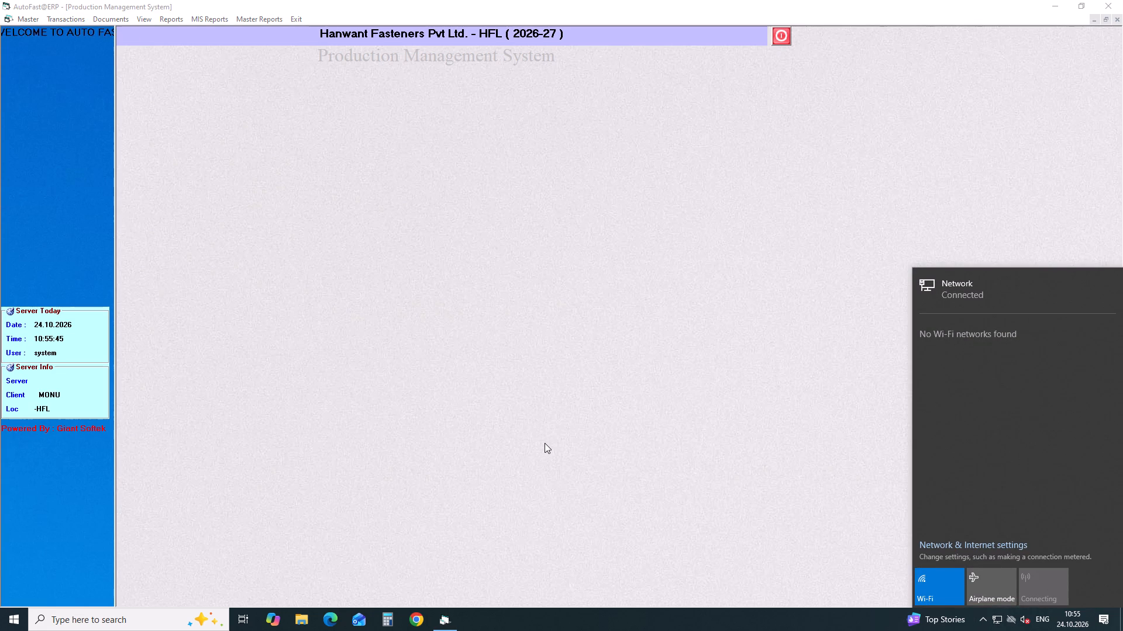
pyautogui.click(545, 442)
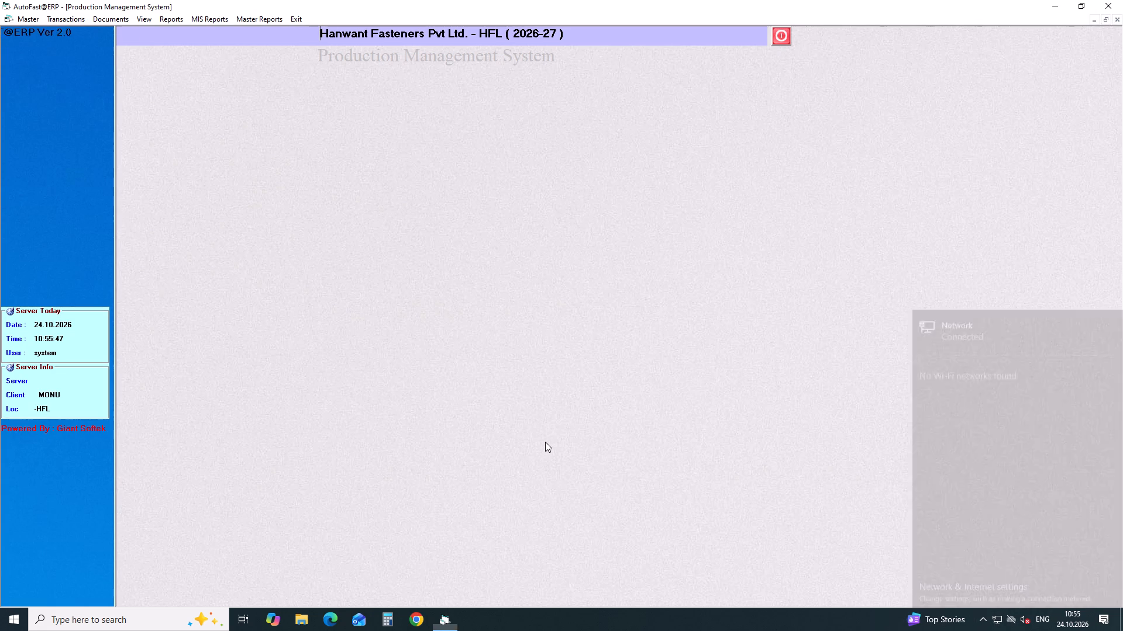
# Open the 1st-operation coil job card form for raw material issue to machine.
pyautogui.click(75, 18)
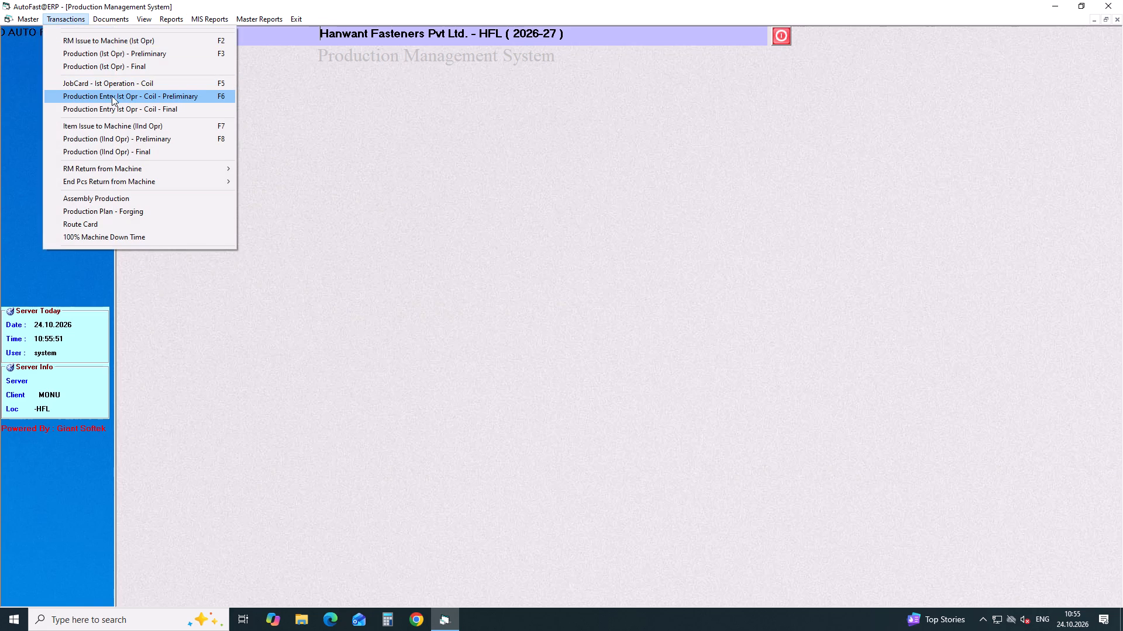
pyautogui.click(114, 89)
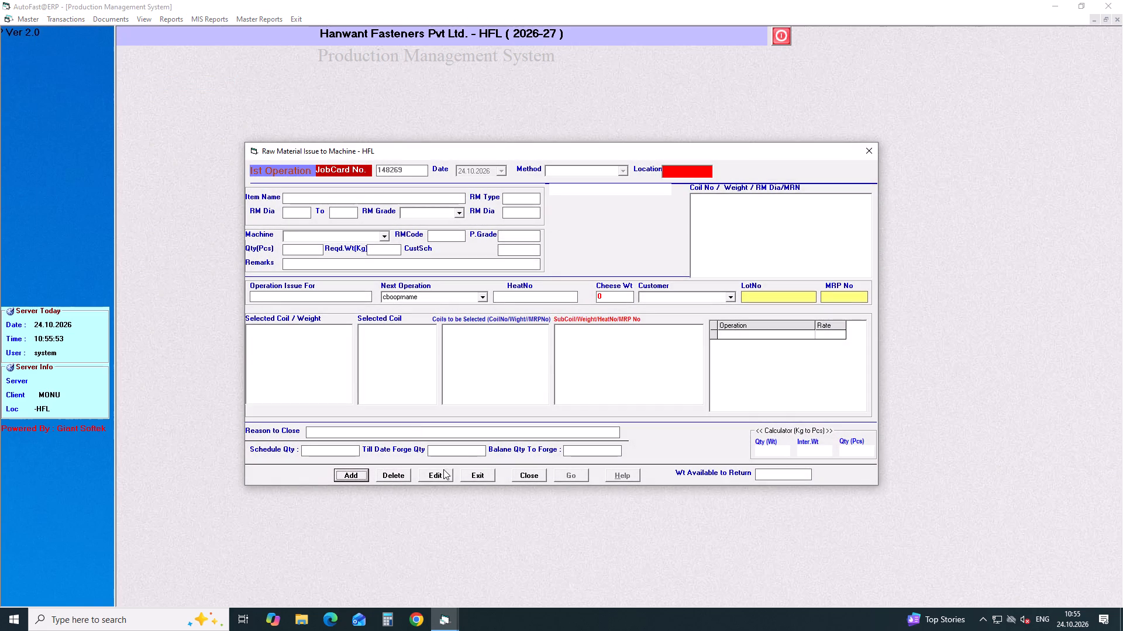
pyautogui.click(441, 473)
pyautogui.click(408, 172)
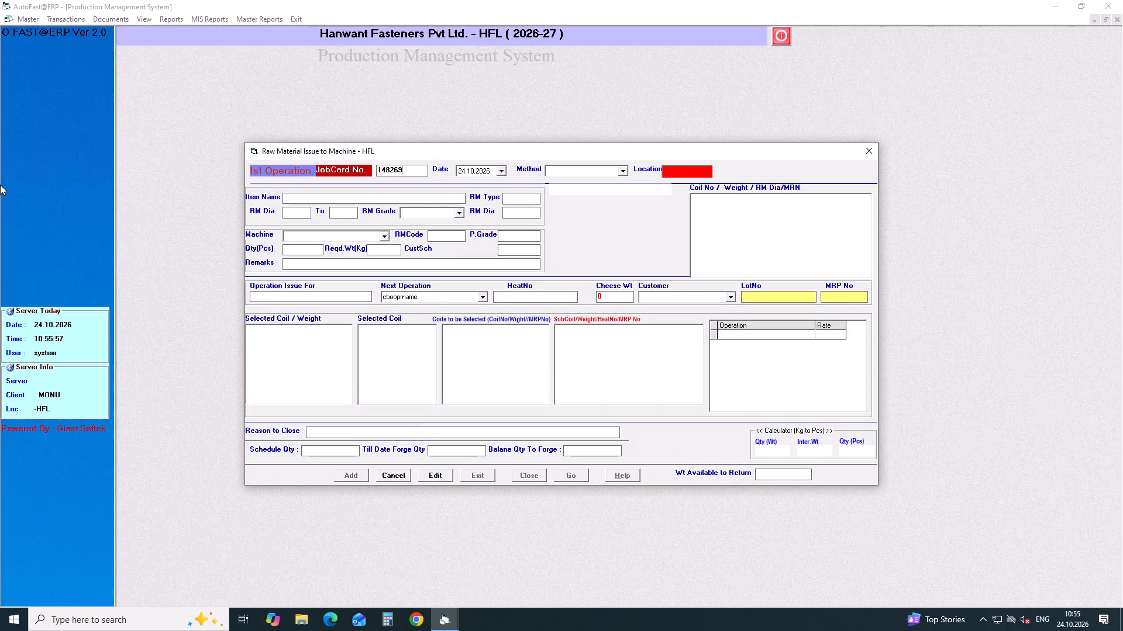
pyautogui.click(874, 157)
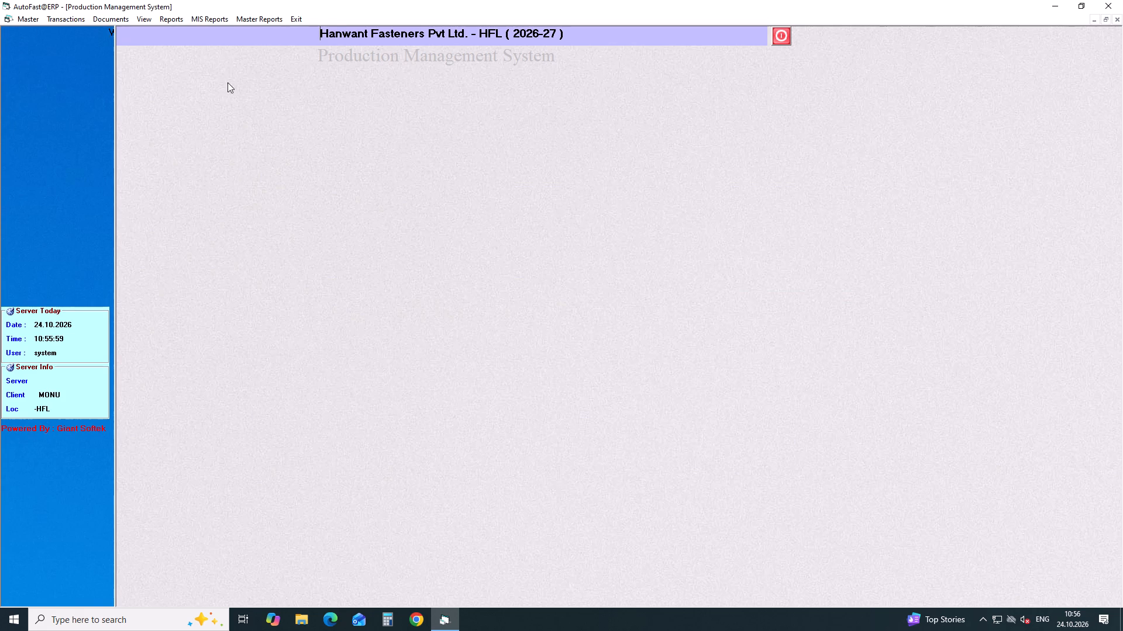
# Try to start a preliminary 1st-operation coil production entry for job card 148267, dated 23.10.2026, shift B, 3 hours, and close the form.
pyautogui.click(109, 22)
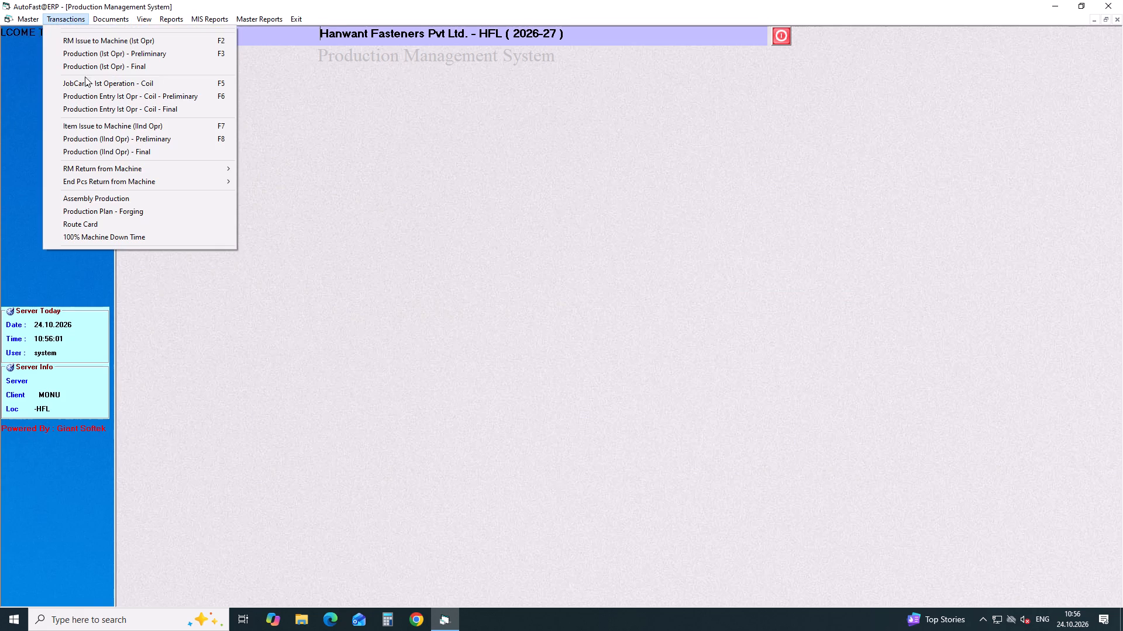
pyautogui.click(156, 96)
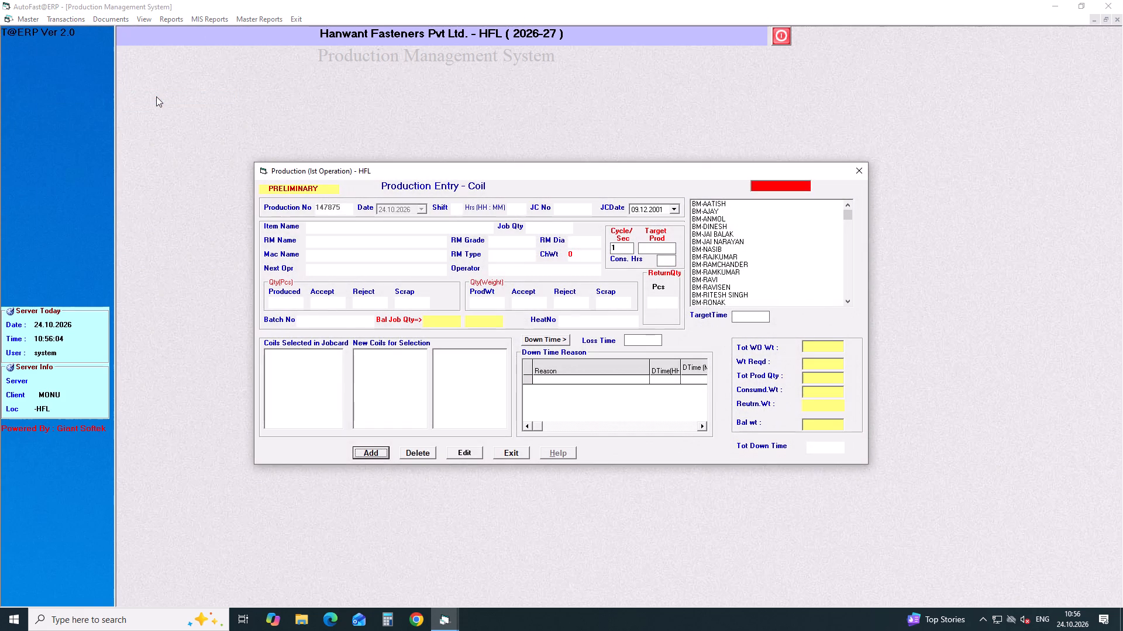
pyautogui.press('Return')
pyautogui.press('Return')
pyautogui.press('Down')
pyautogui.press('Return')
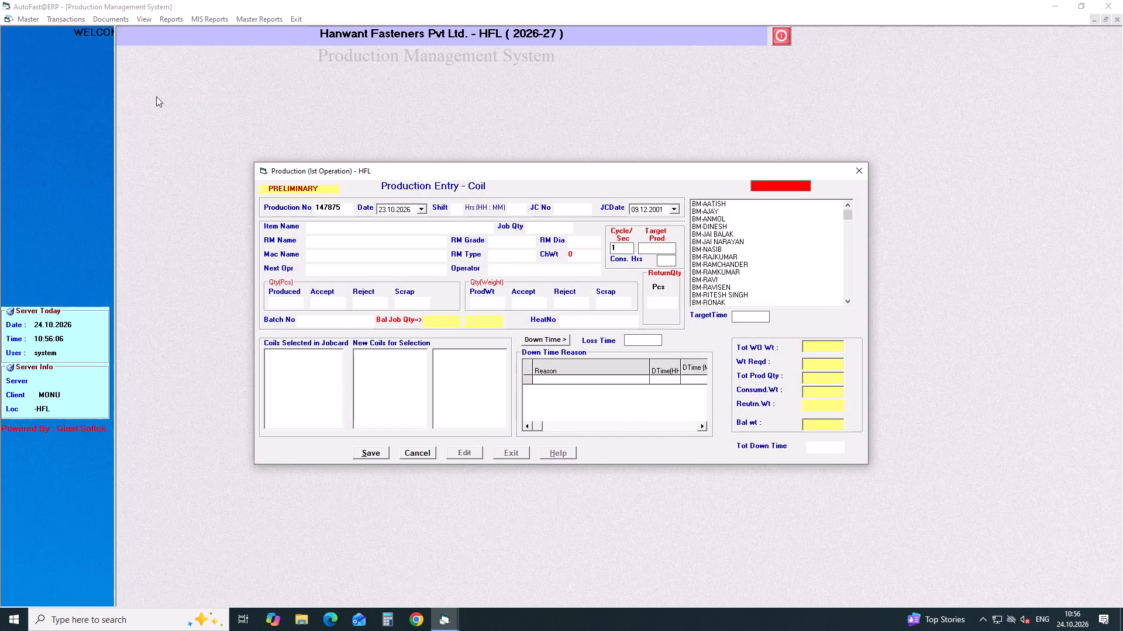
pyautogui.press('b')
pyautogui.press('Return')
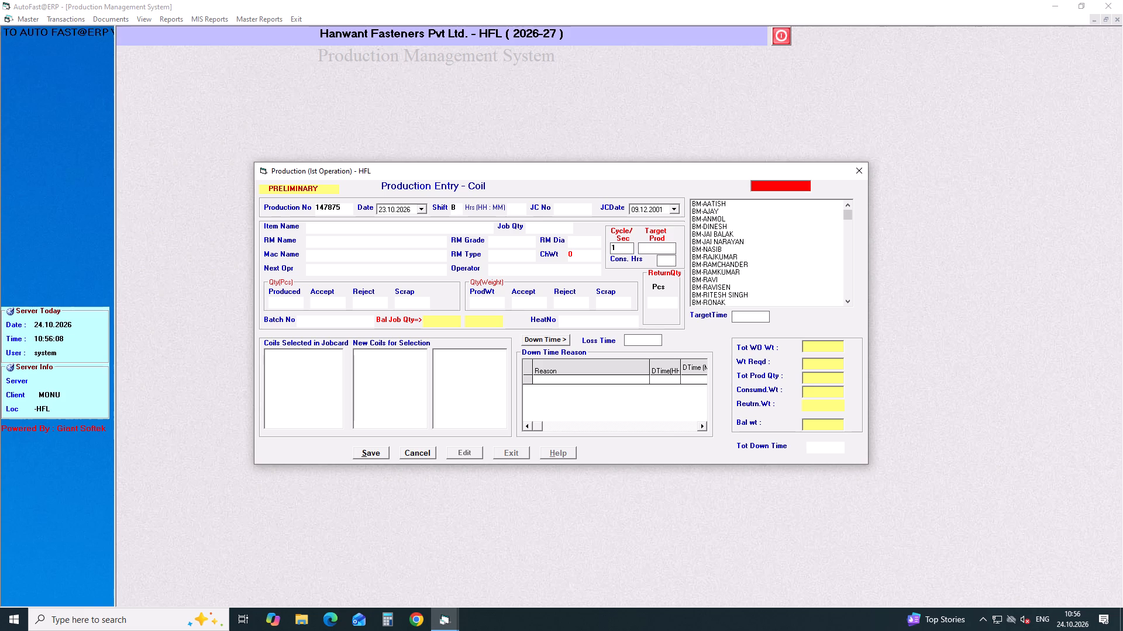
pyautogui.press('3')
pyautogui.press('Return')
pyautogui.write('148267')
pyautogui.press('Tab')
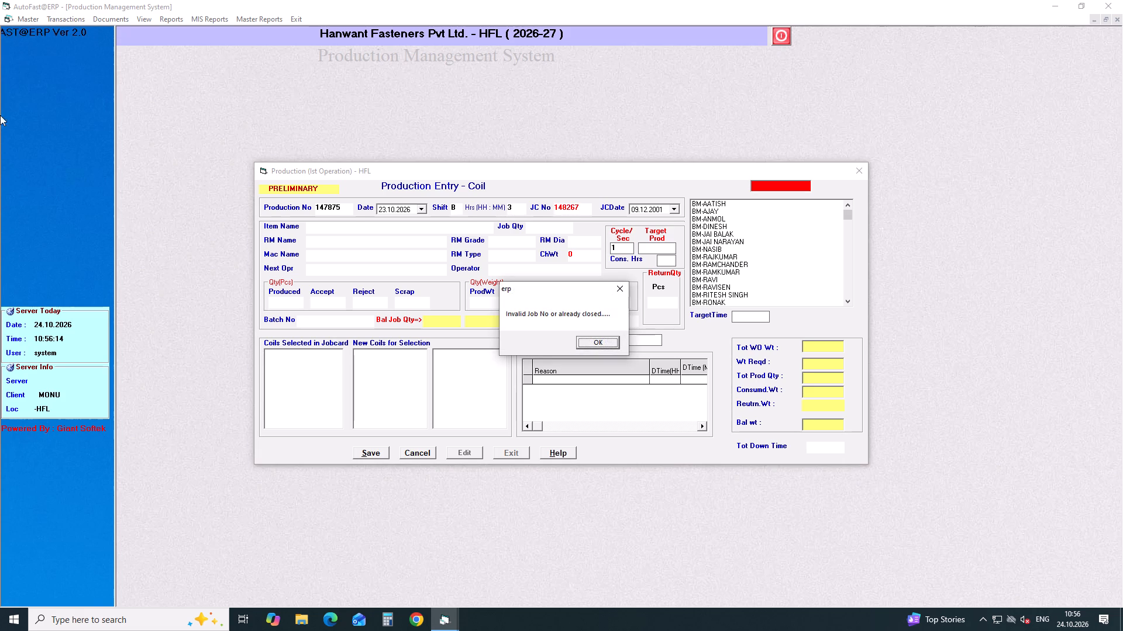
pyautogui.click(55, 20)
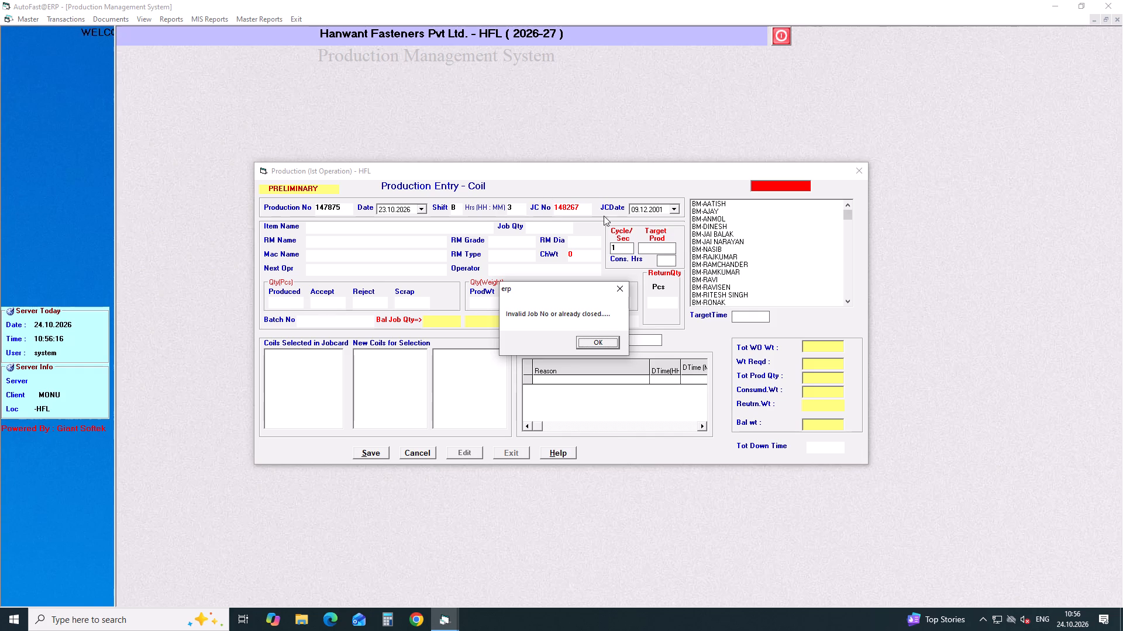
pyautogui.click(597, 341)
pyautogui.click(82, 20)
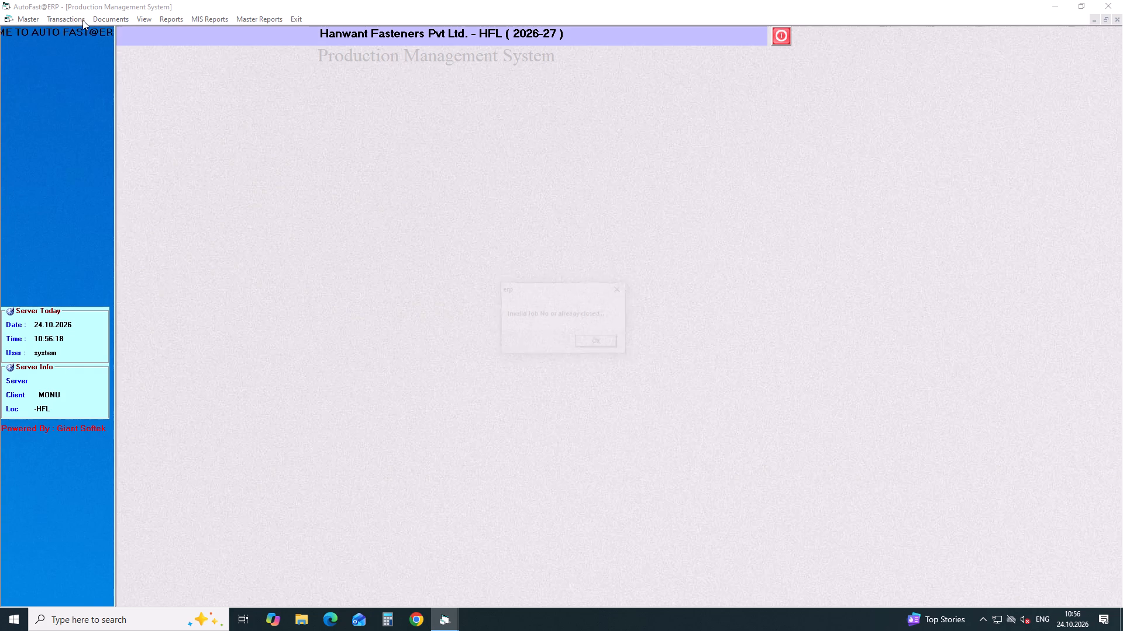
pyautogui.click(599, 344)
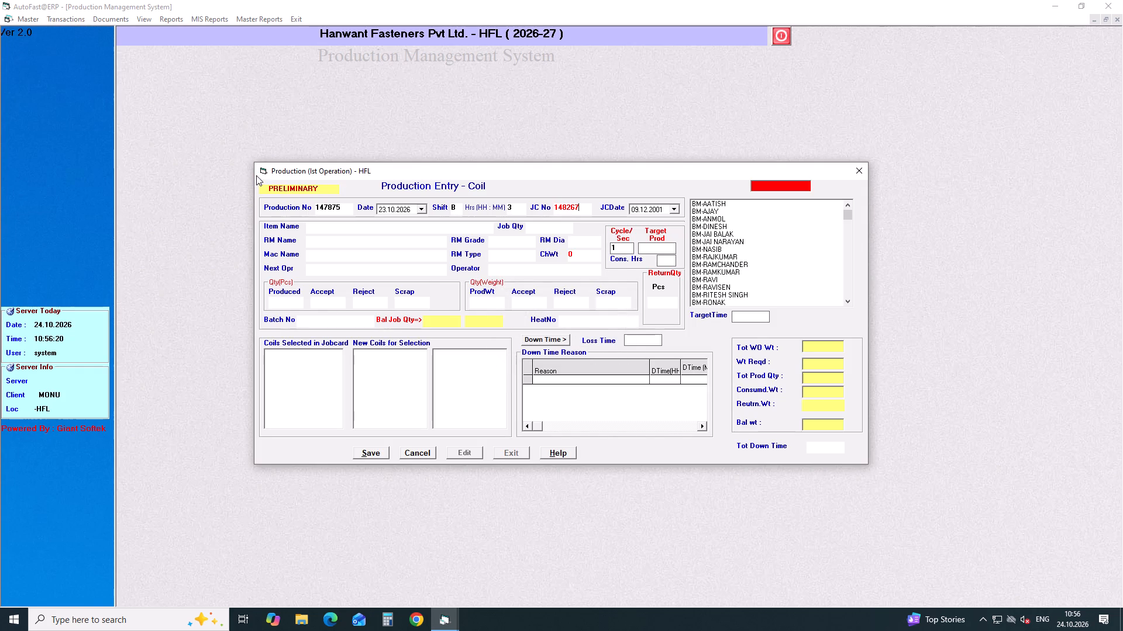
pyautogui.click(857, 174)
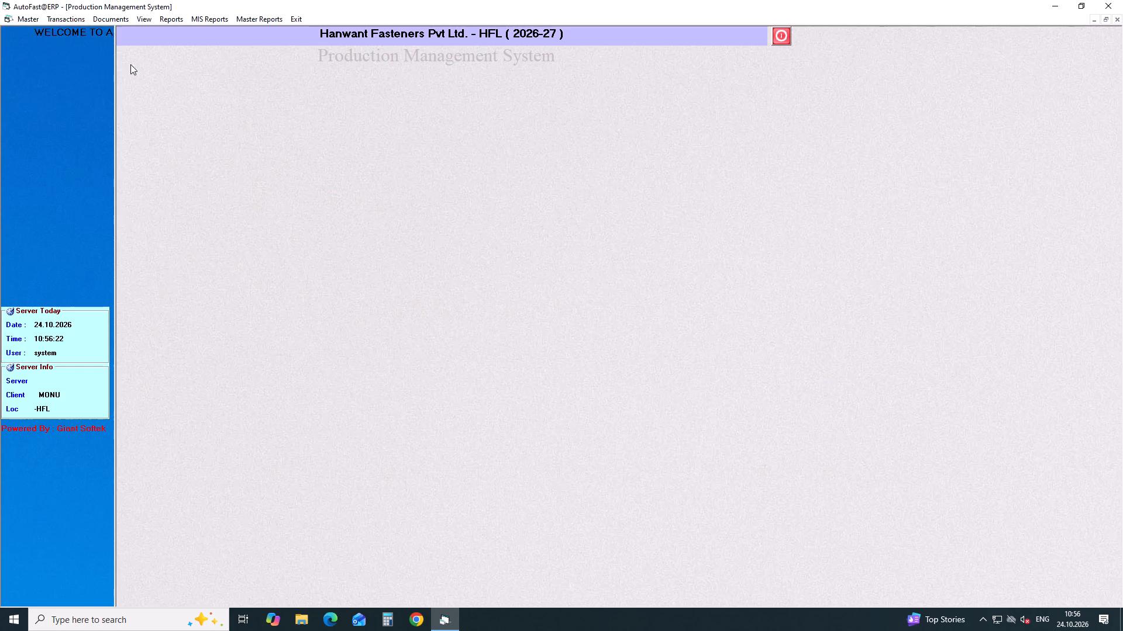
# Open the 1st-operation coil job card form and load job card 148267 for editing.
pyautogui.click(77, 16)
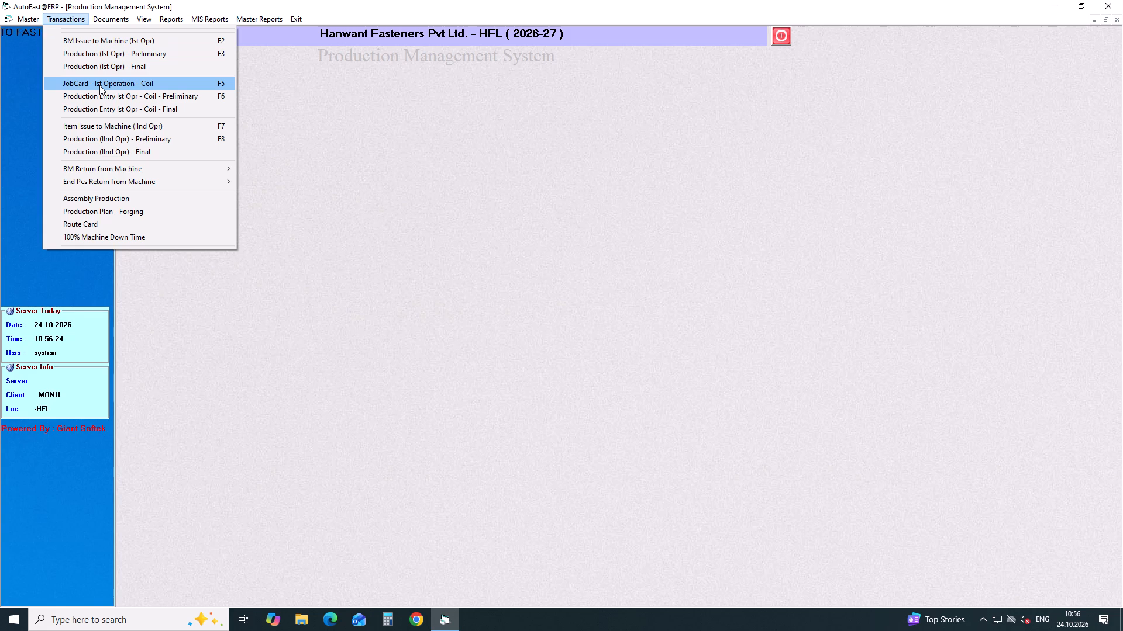
pyautogui.click(99, 85)
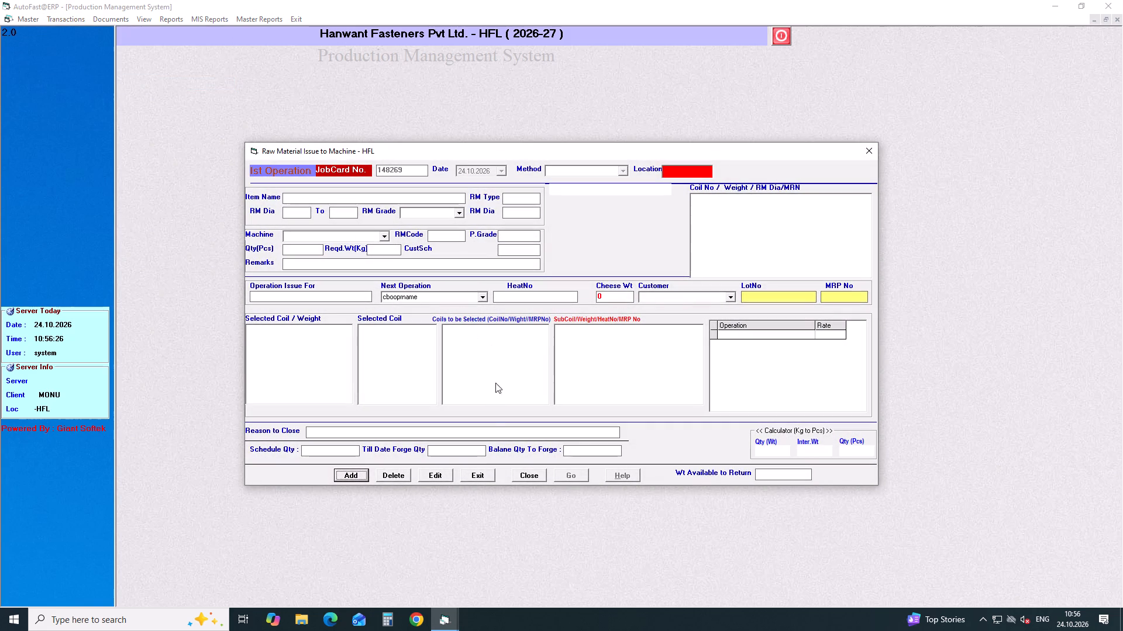
pyautogui.click(436, 478)
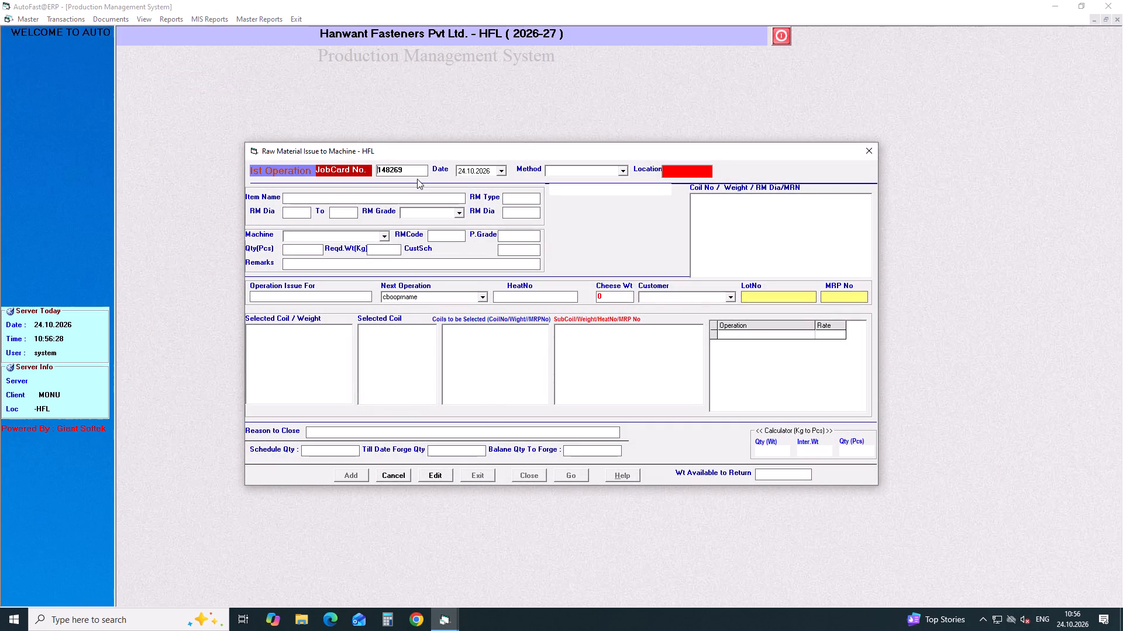
pyautogui.click(415, 175)
pyautogui.press('BackSpace')
pyautogui.press('7')
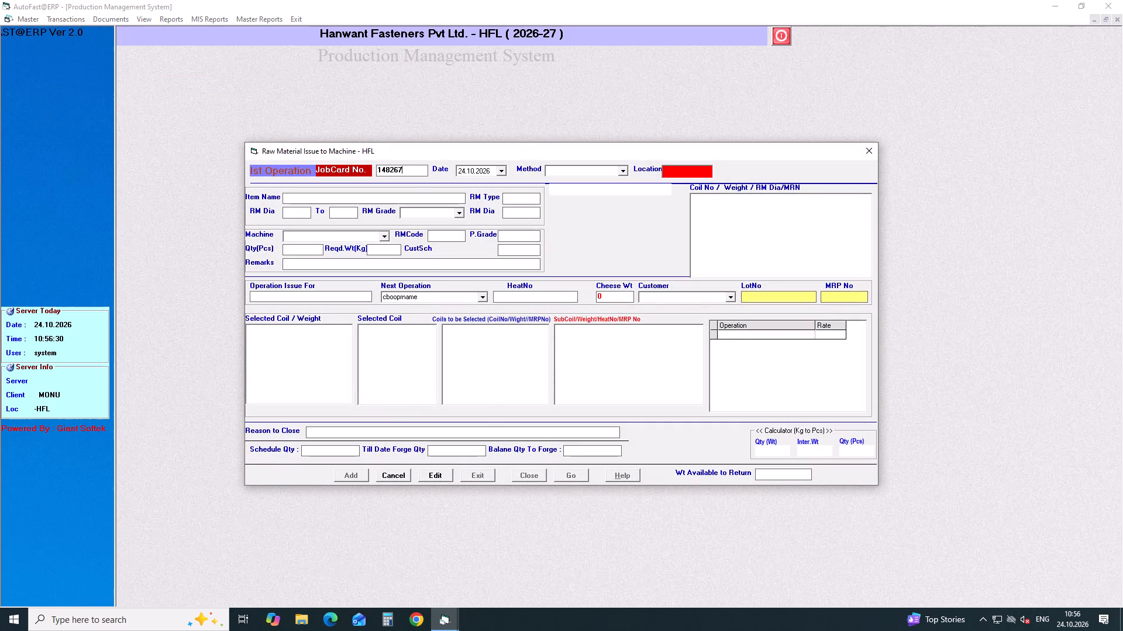
pyautogui.click(439, 476)
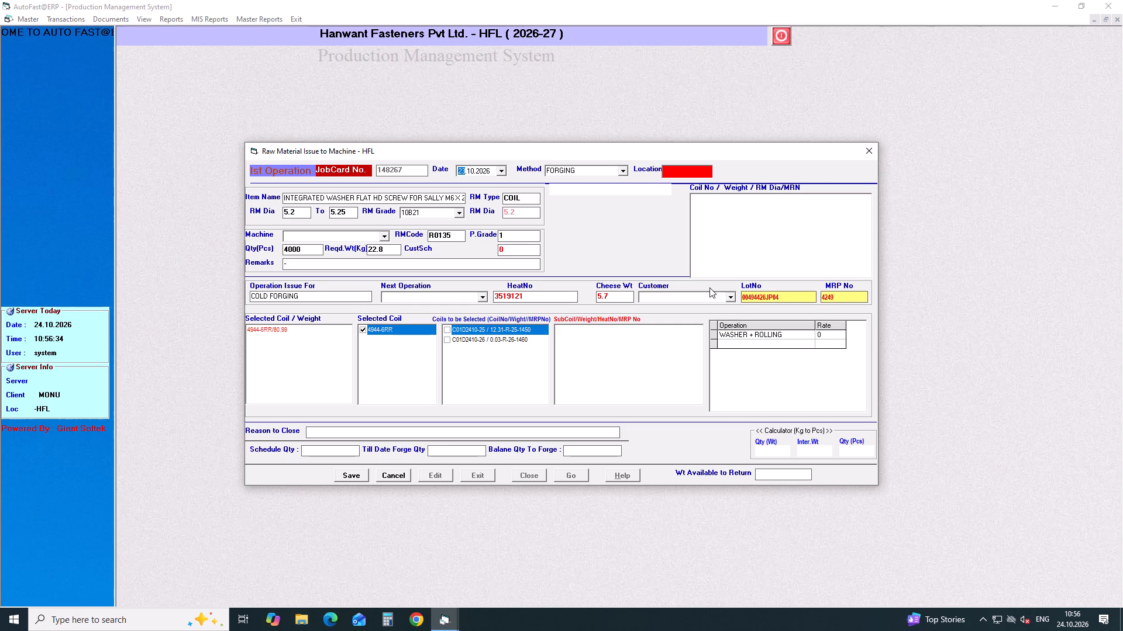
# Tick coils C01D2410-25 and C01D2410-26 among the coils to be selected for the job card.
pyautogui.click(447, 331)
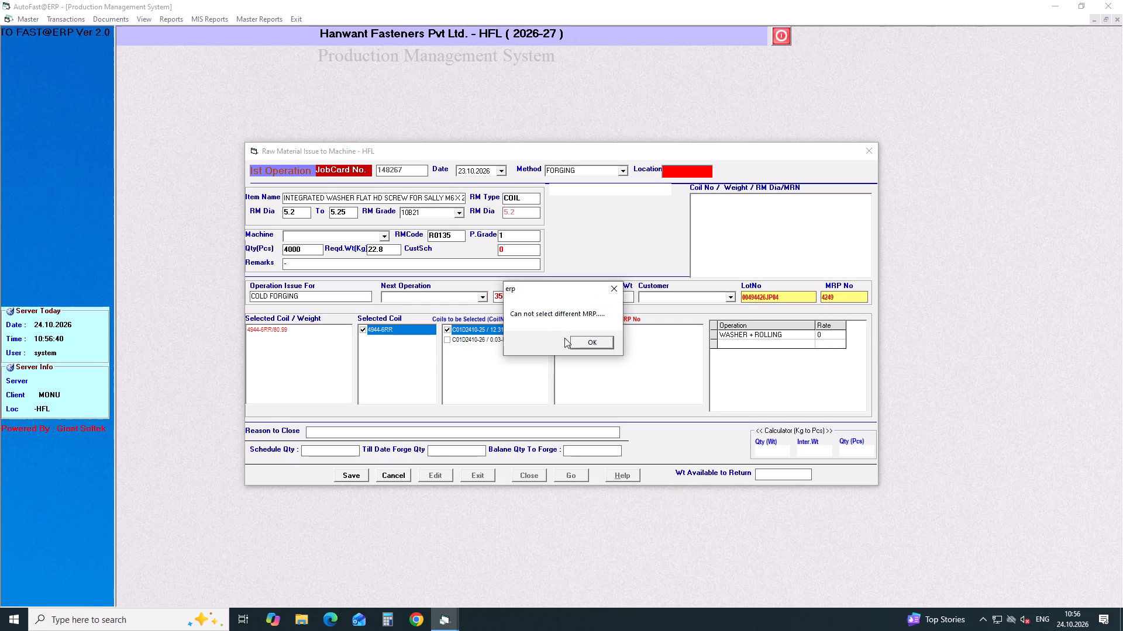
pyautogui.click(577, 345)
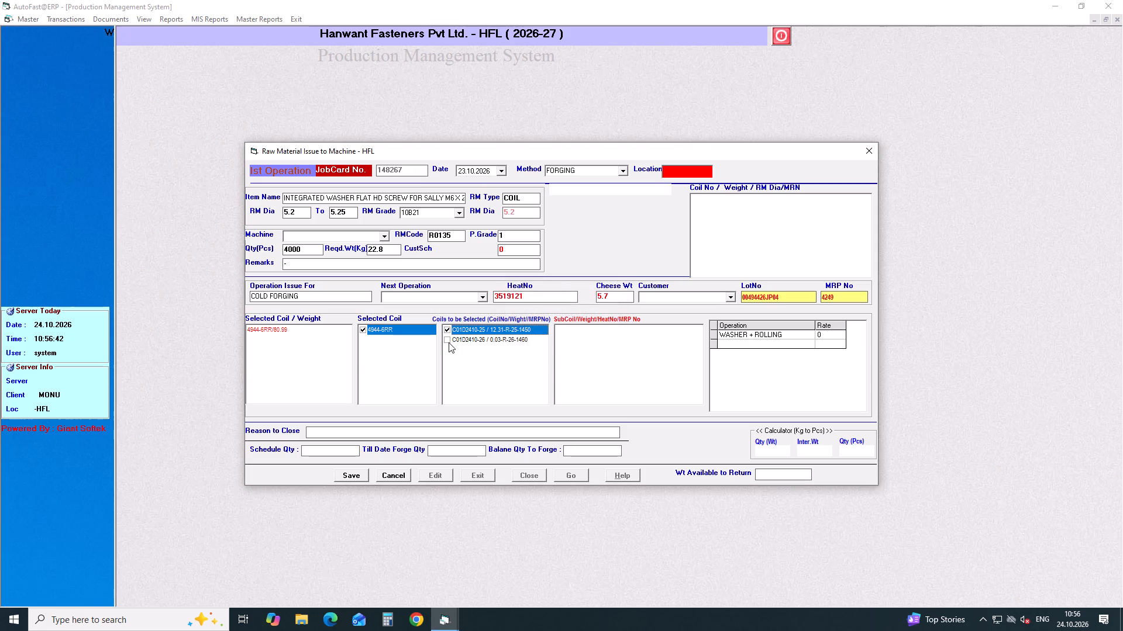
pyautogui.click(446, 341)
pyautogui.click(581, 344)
# Set the job card's machine to H-2 (HEADER 1/4") and go on through the next-operation entry.
pyautogui.click(321, 241)
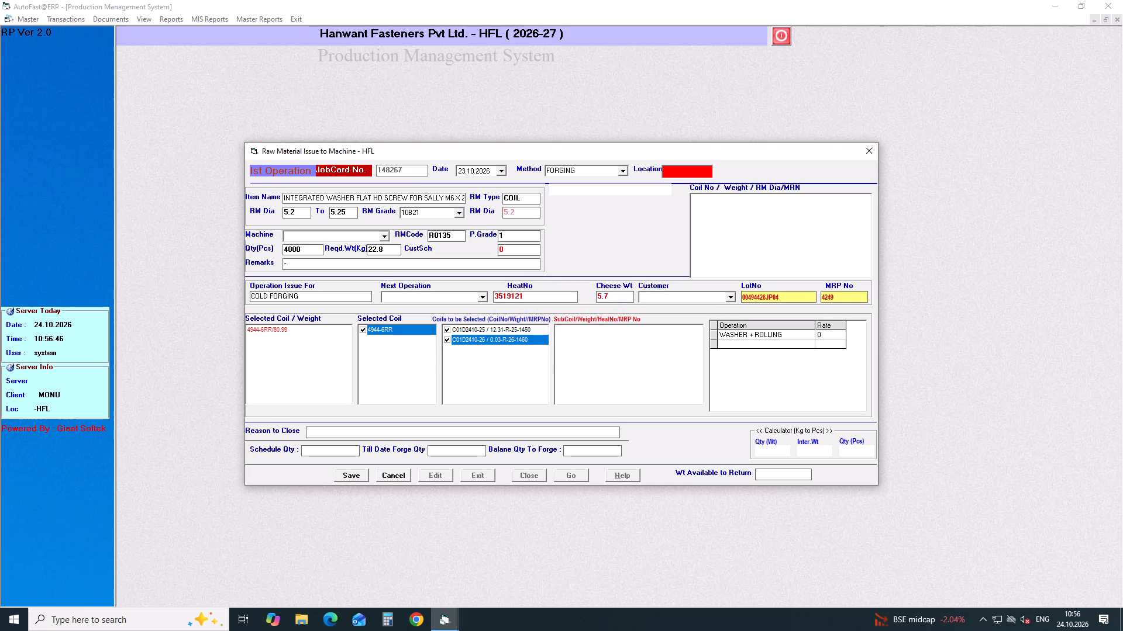
pyautogui.doubleClick(326, 238)
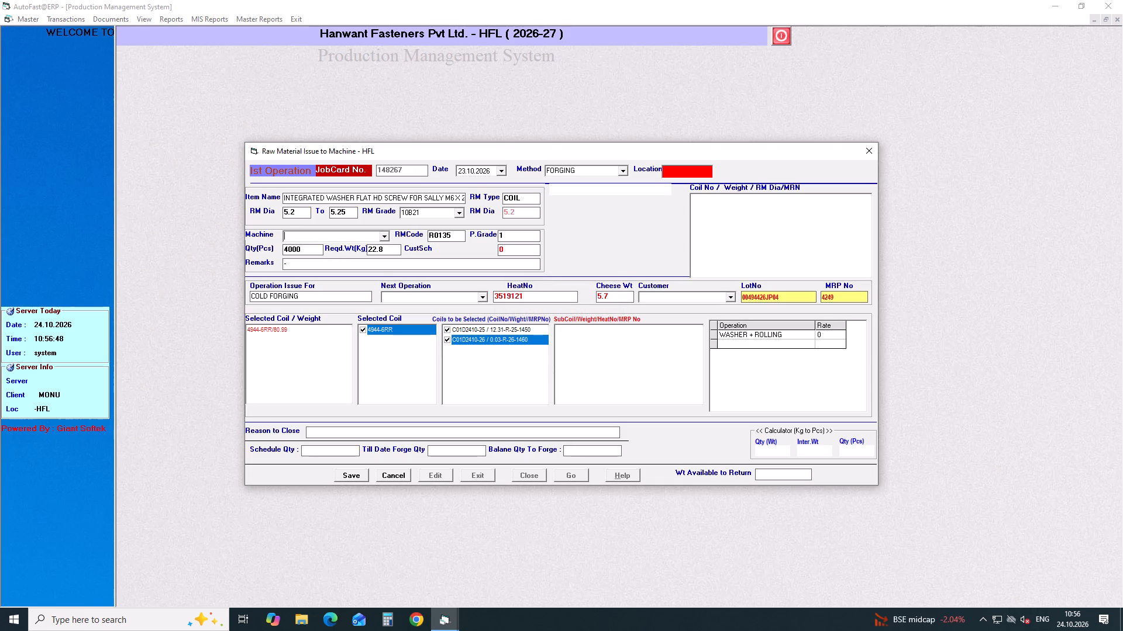
pyautogui.press('h')
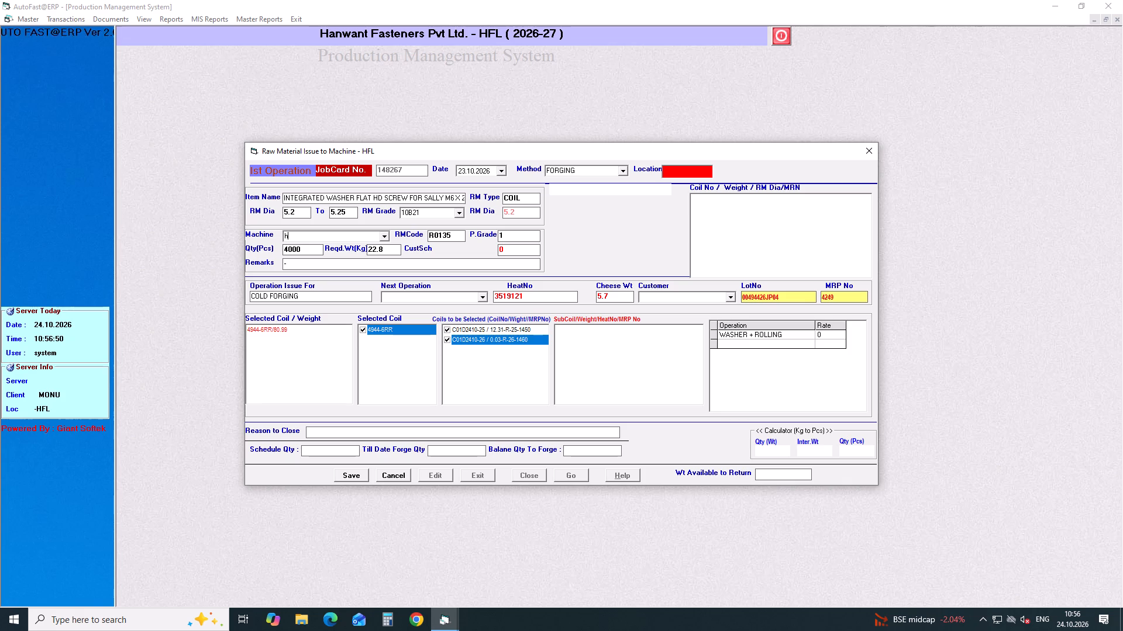
pyautogui.press('Down')
pyautogui.press('Down')
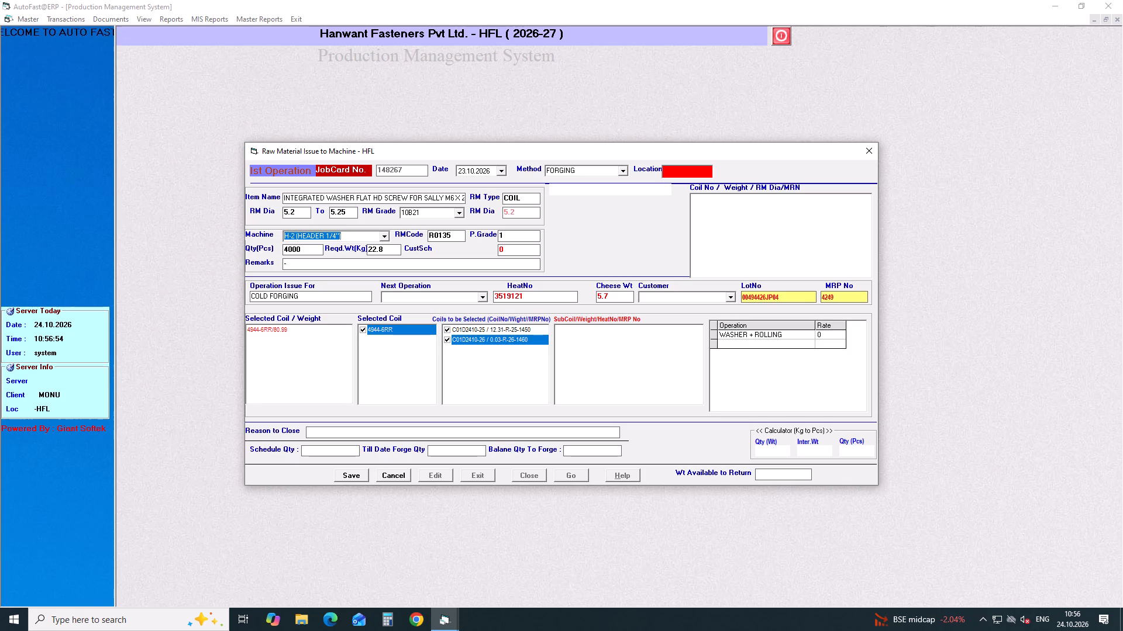
pyautogui.press('Return')
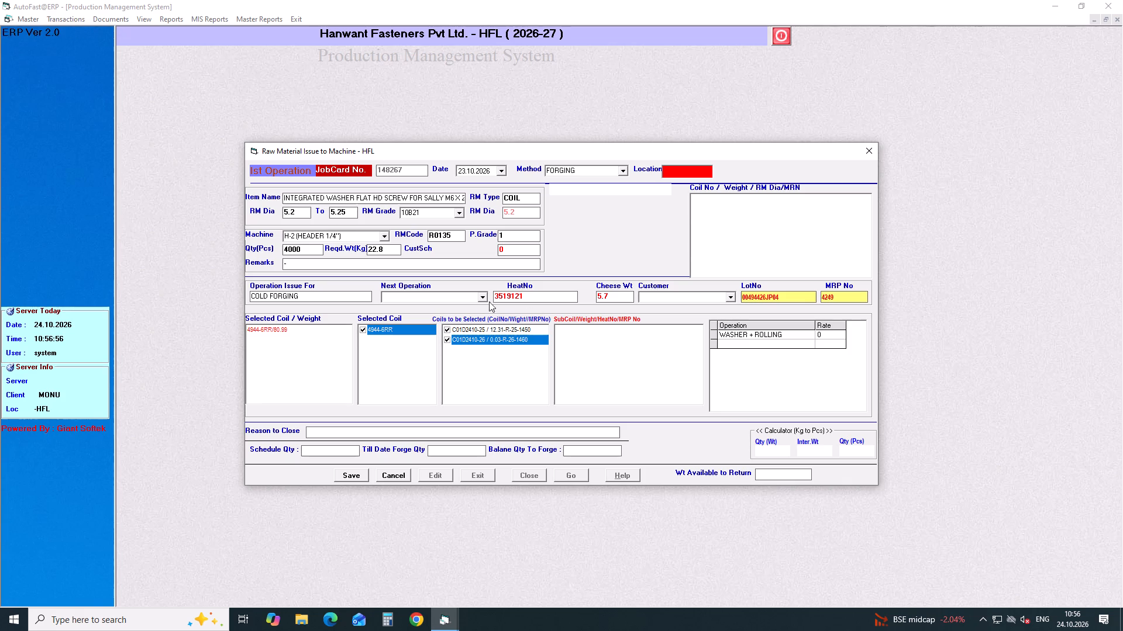
pyautogui.press('Return')
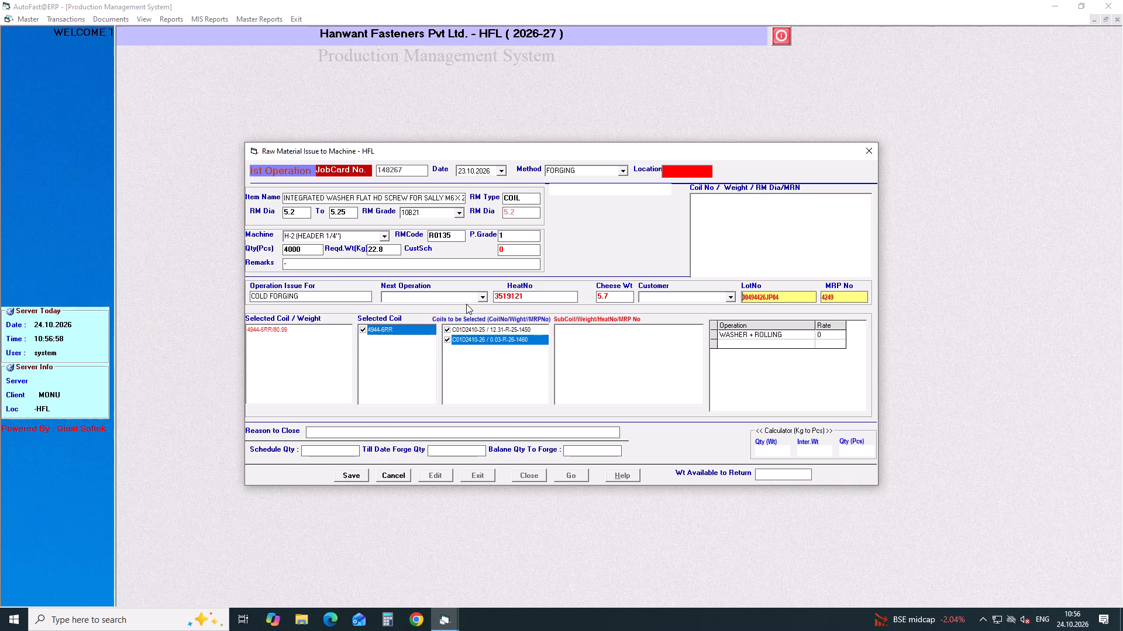
pyautogui.press('Return')
pyautogui.press('Return')
pyautogui.press('Return')
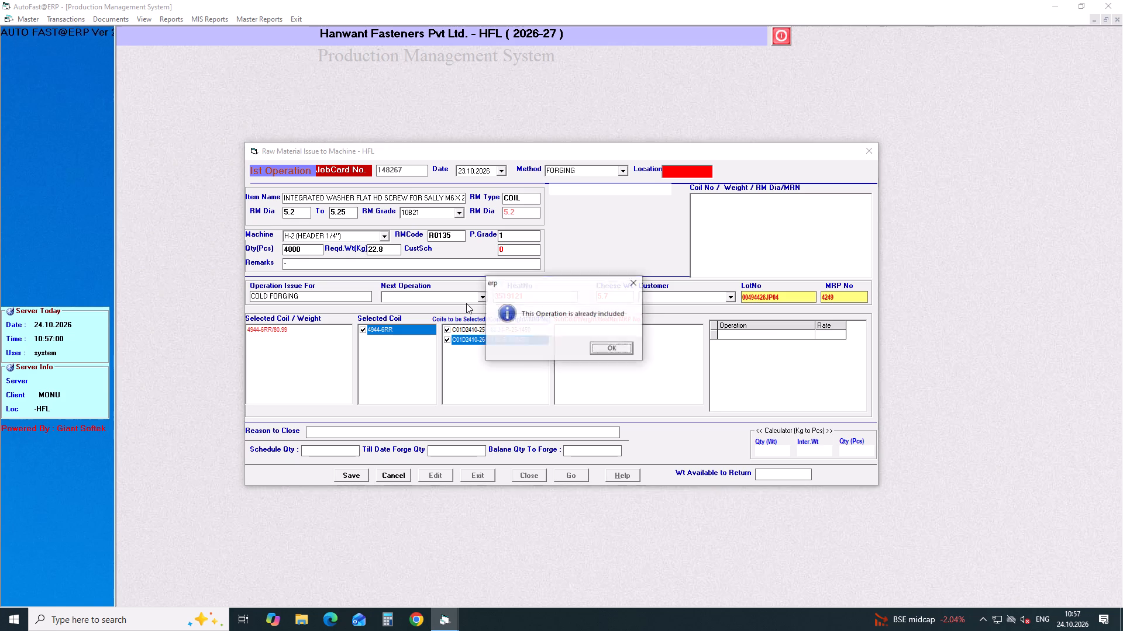
pyautogui.press('Return')
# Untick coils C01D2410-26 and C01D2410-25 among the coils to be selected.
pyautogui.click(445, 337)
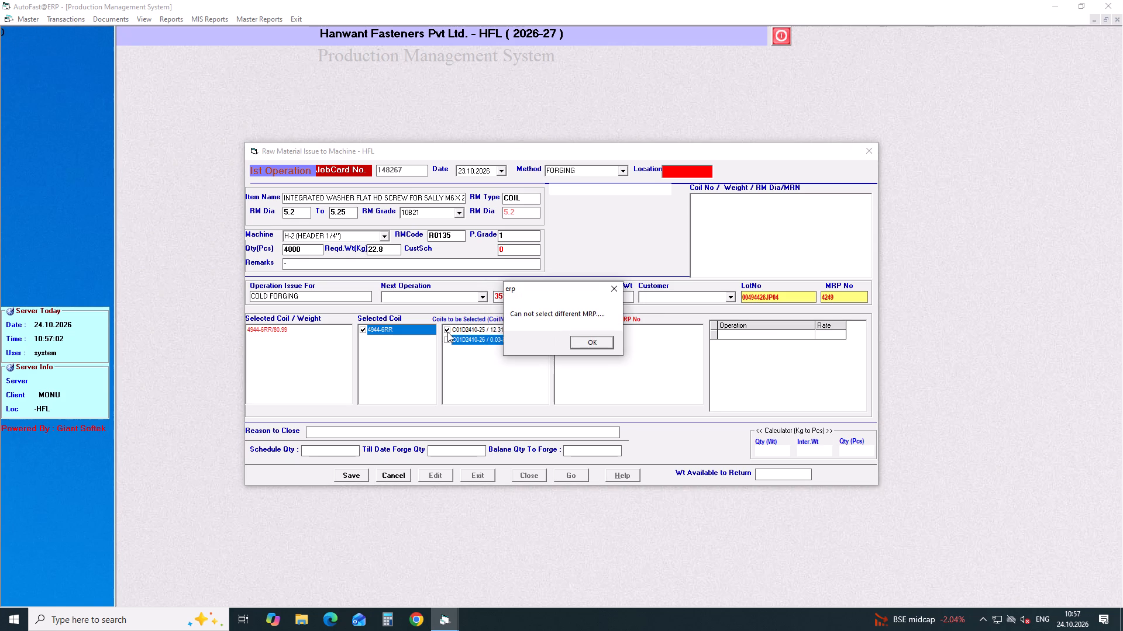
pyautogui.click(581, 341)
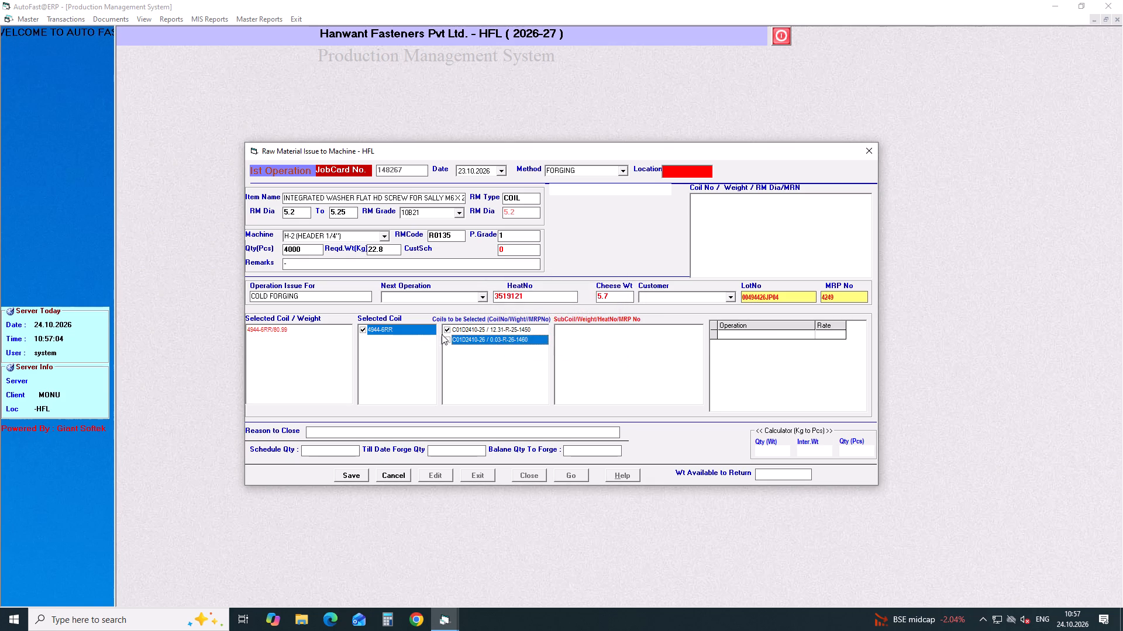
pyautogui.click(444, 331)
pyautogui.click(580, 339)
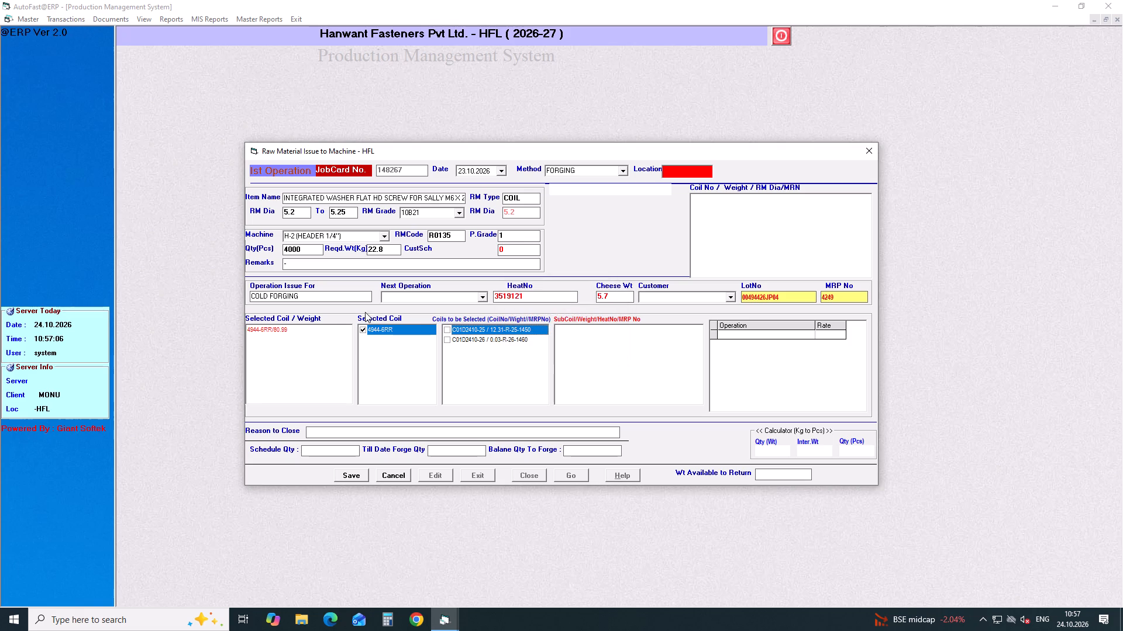
# Choose WASHER + ROLLING as the next operation after cold forging and add it to the job card's operation list.
pyautogui.click(326, 300)
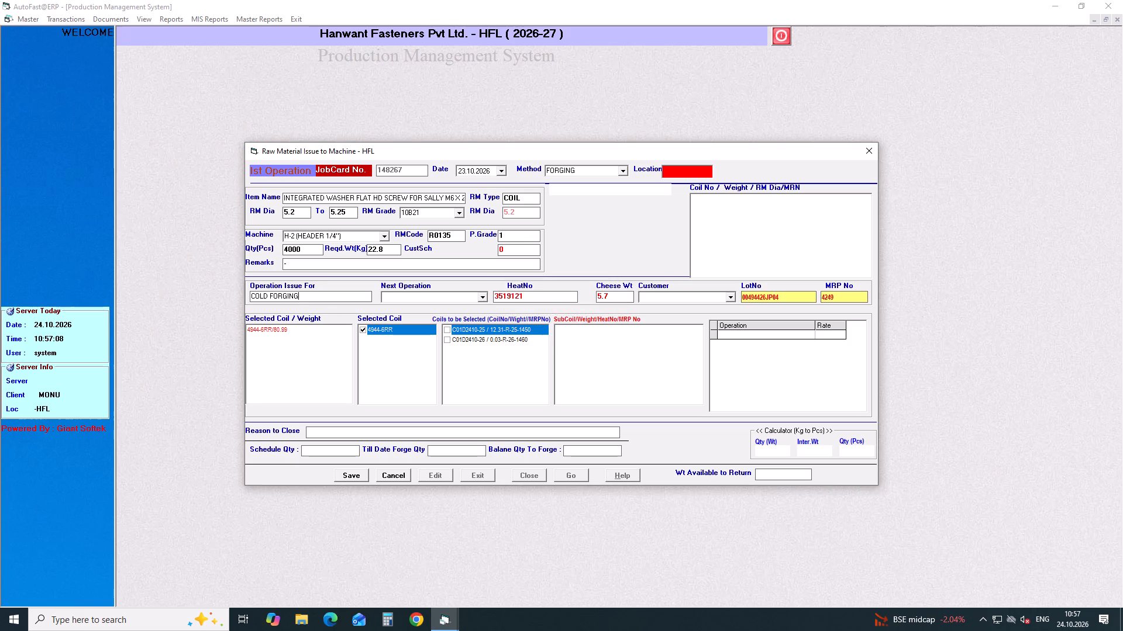
pyautogui.press('Return')
pyautogui.click(392, 296)
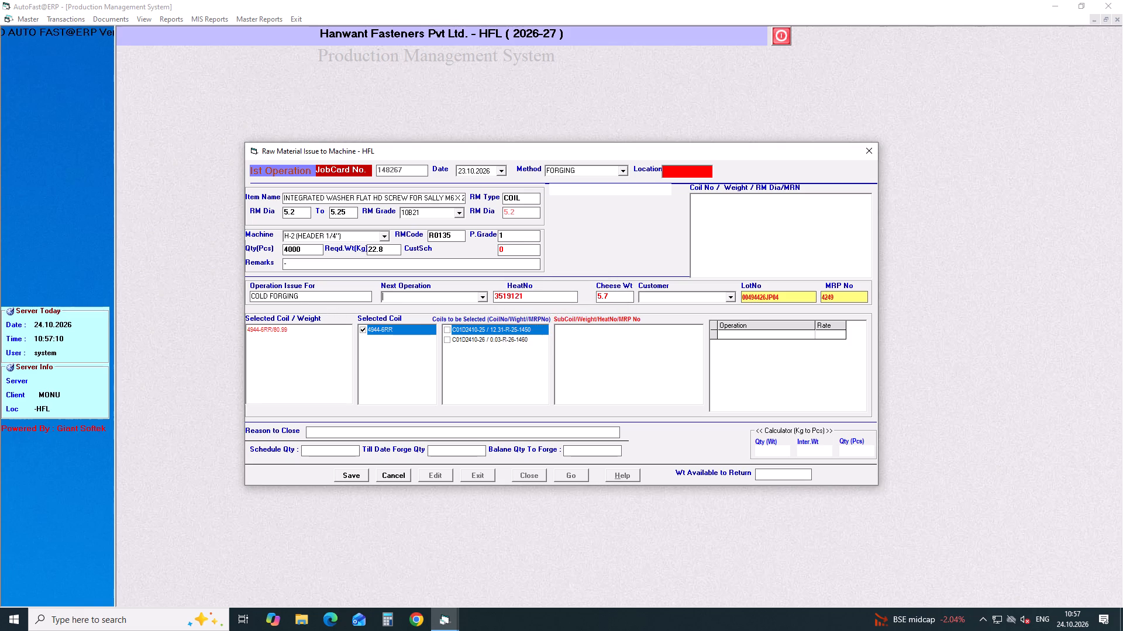
pyautogui.press('Down')
pyautogui.press('Down')
pyautogui.press('Down')
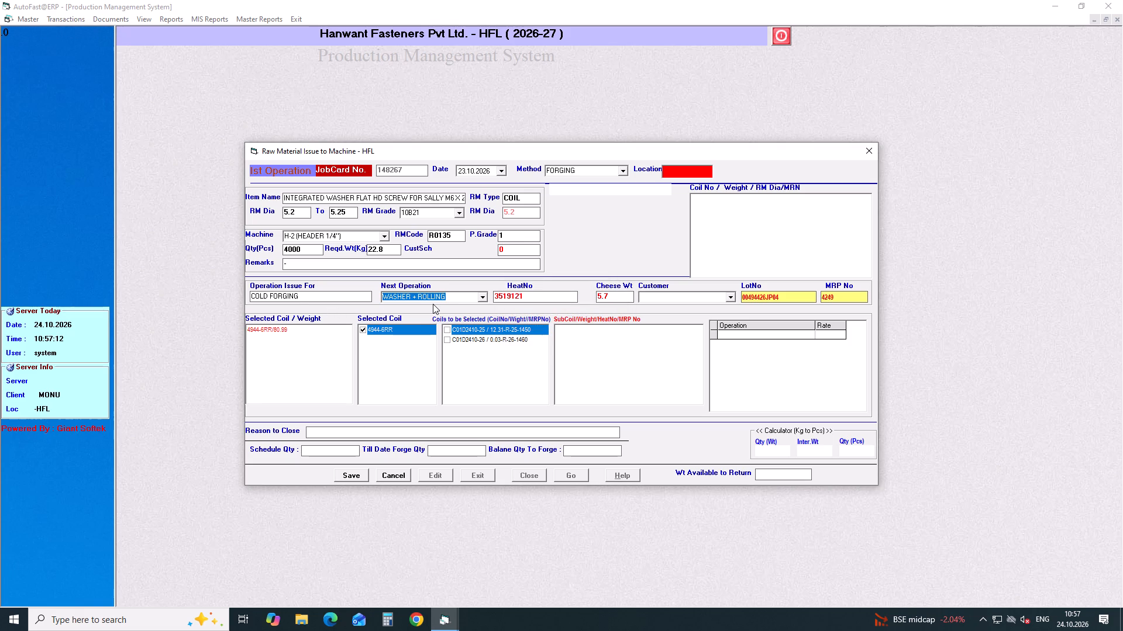
pyautogui.press('Up')
pyautogui.press('Return')
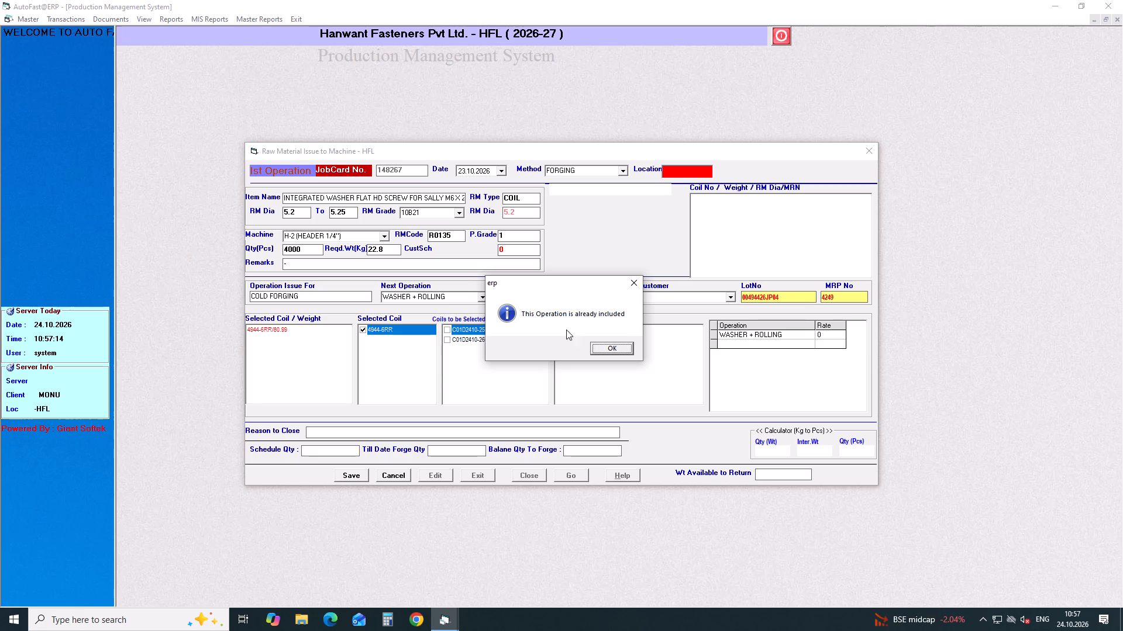
pyautogui.click(601, 348)
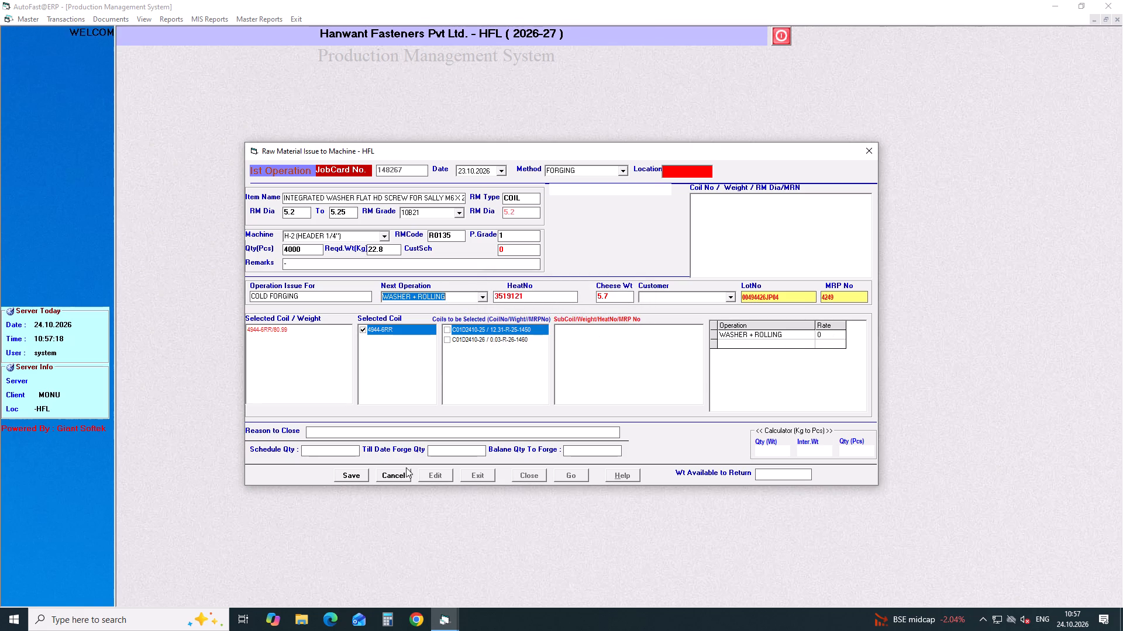
# Try to save job card 148267 and force the ERP program closed.
pyautogui.click(360, 474)
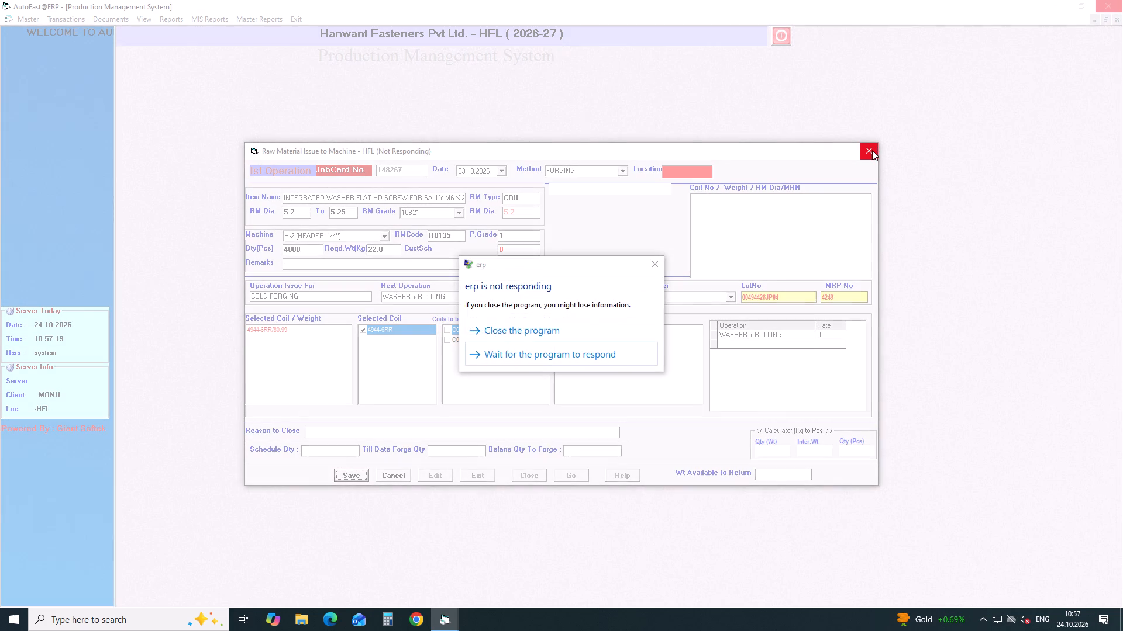
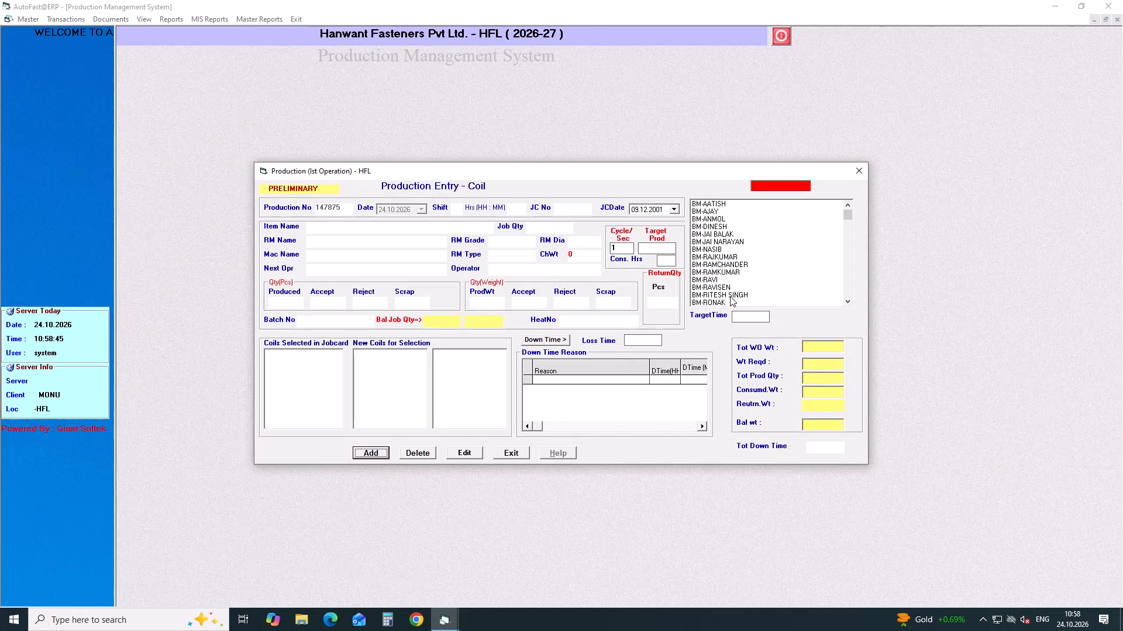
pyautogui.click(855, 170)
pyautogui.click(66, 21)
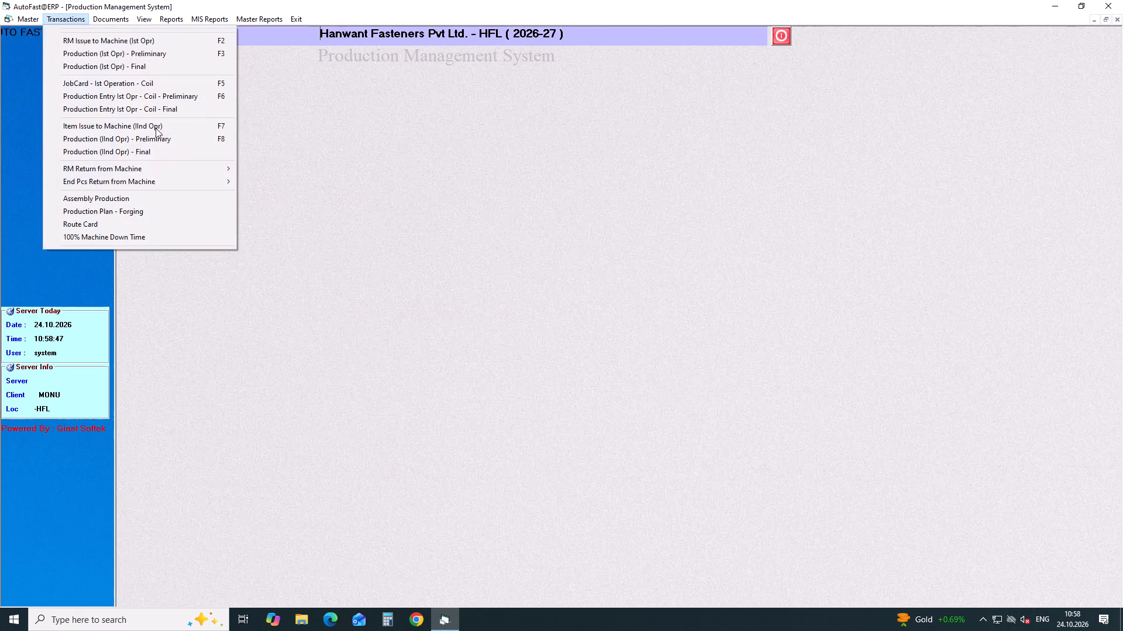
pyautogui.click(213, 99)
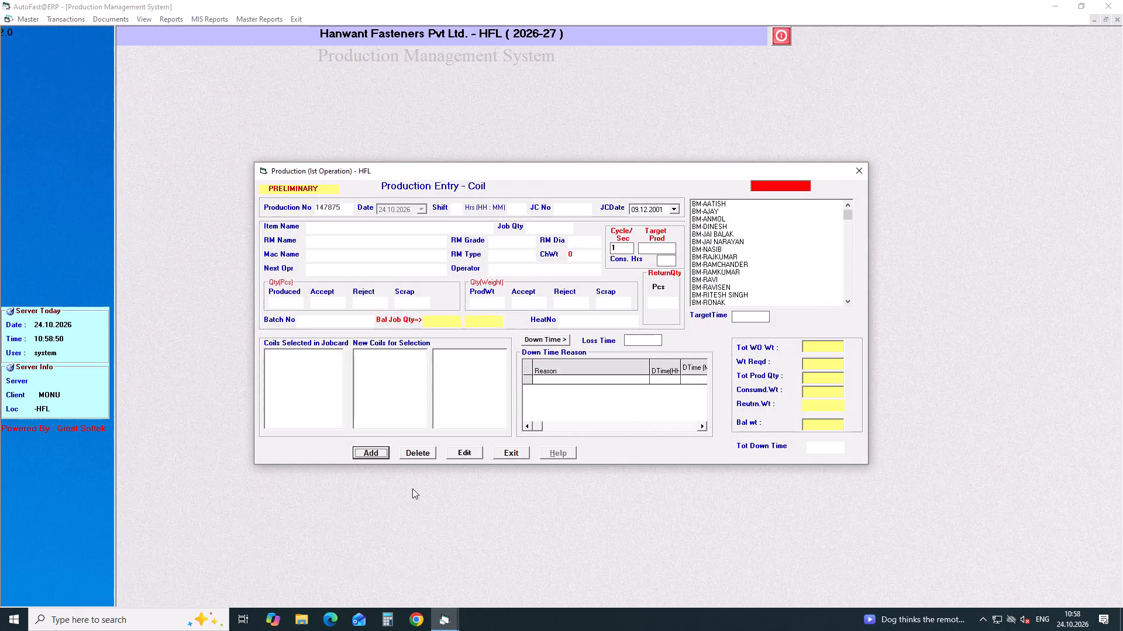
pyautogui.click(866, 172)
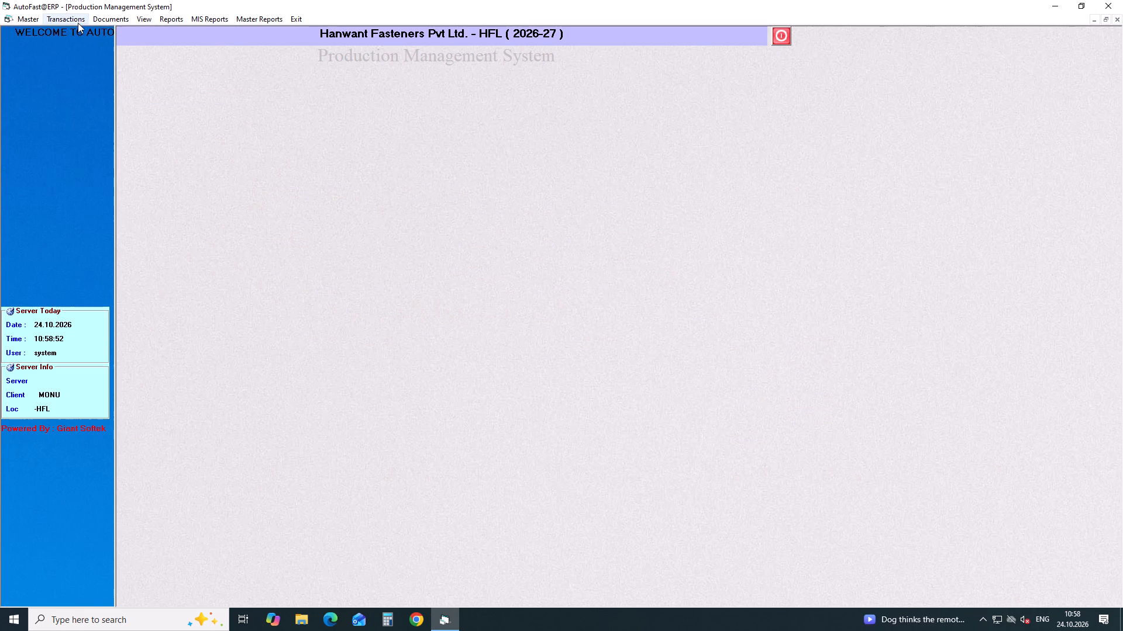
# Open first-operation coil job card 148268 for editing, review its machine, coil and operation details, and close it.
pyautogui.click(78, 21)
pyautogui.click(191, 84)
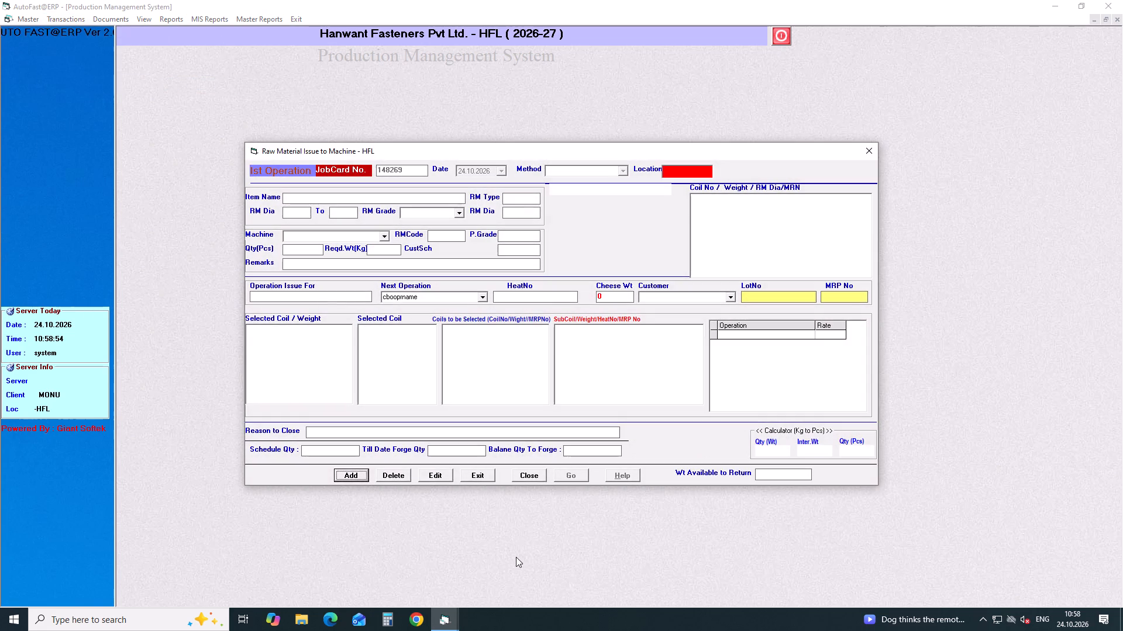
pyautogui.click(435, 474)
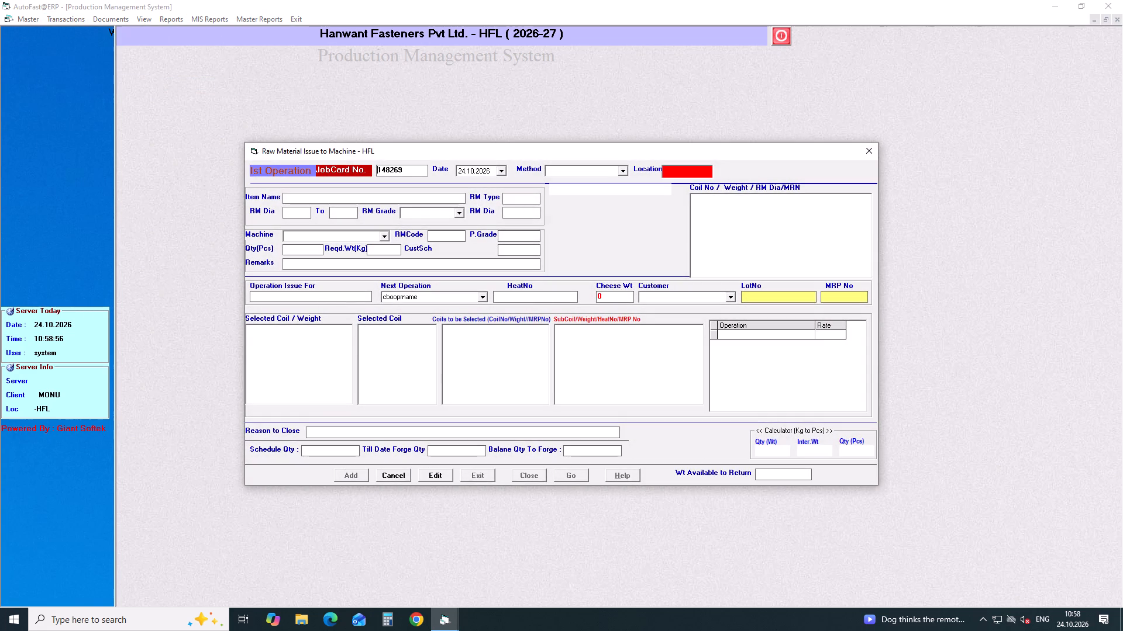
pyautogui.click(411, 173)
pyautogui.press('BackSpace')
pyautogui.press('8')
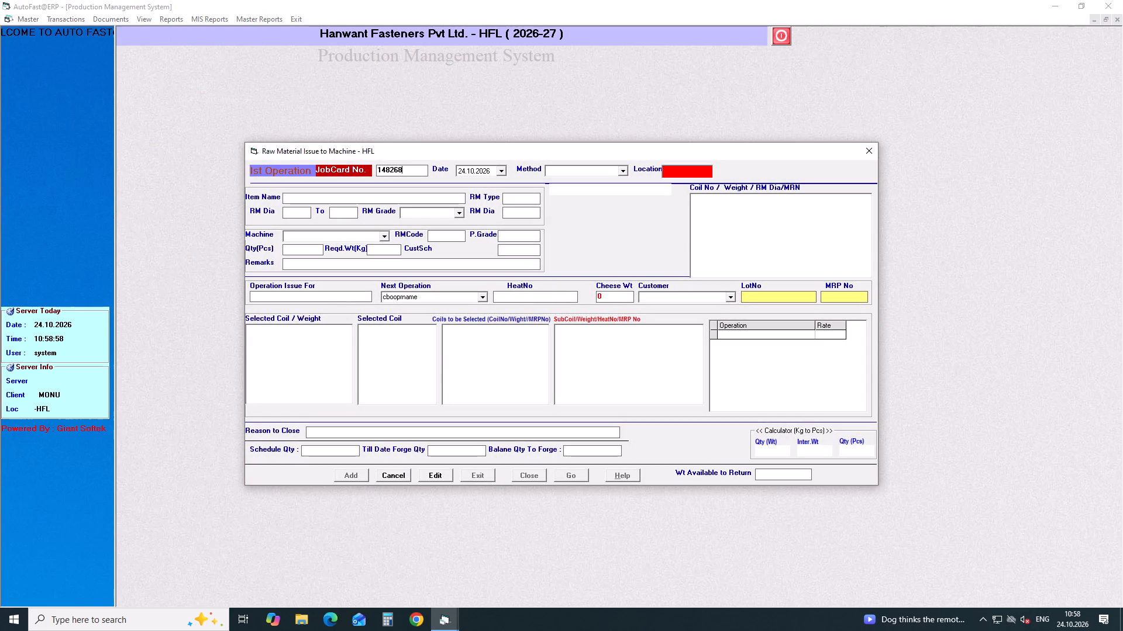
pyautogui.click(429, 478)
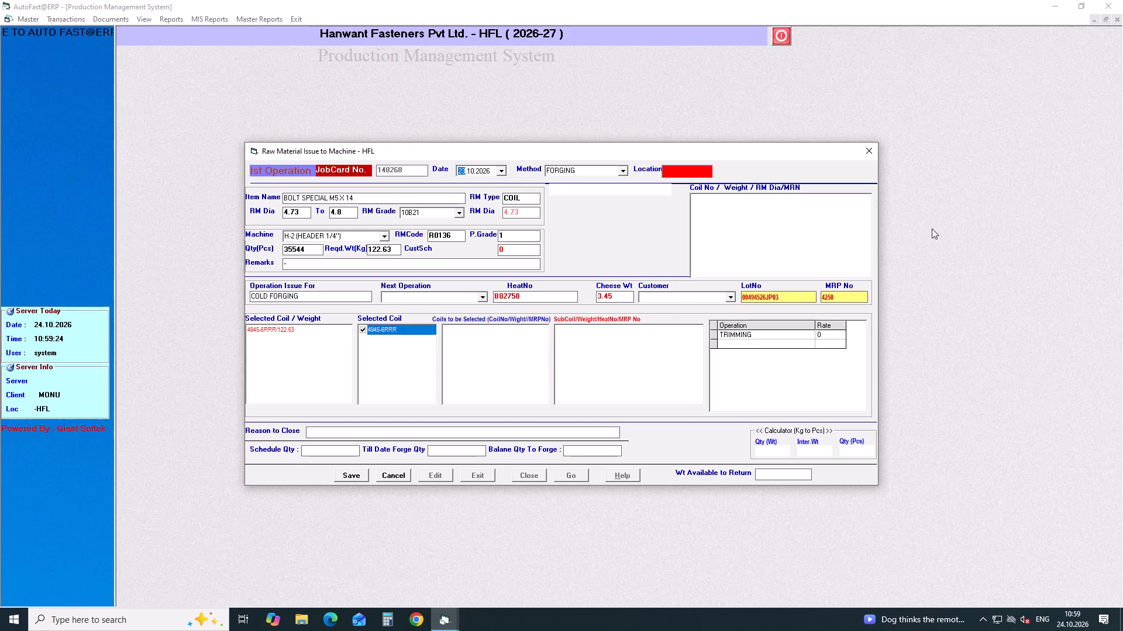
pyautogui.click(869, 152)
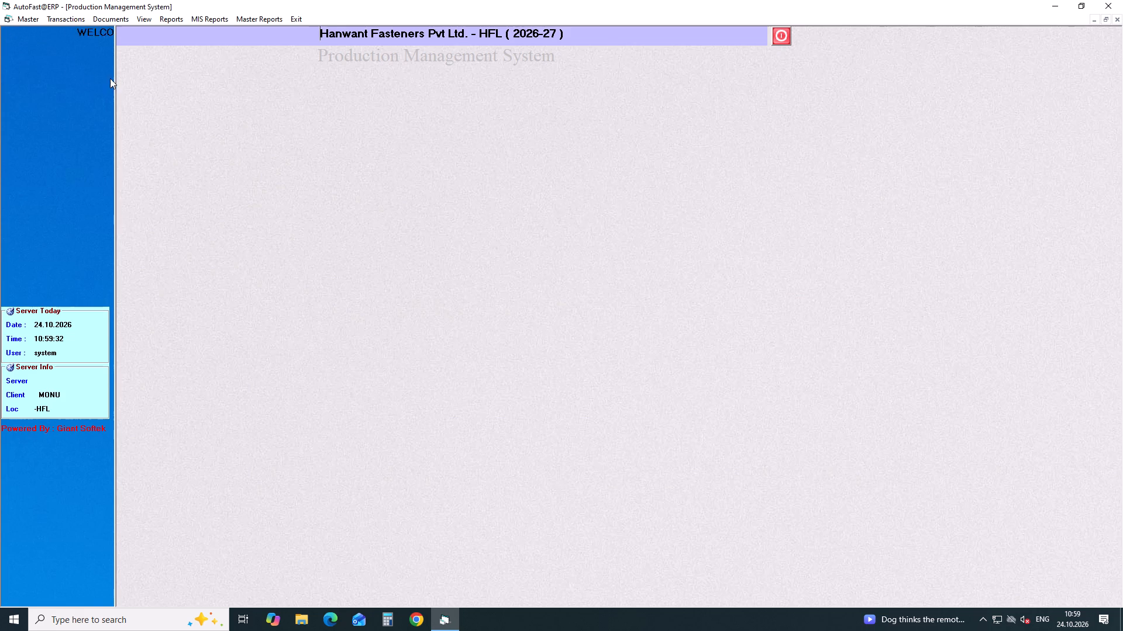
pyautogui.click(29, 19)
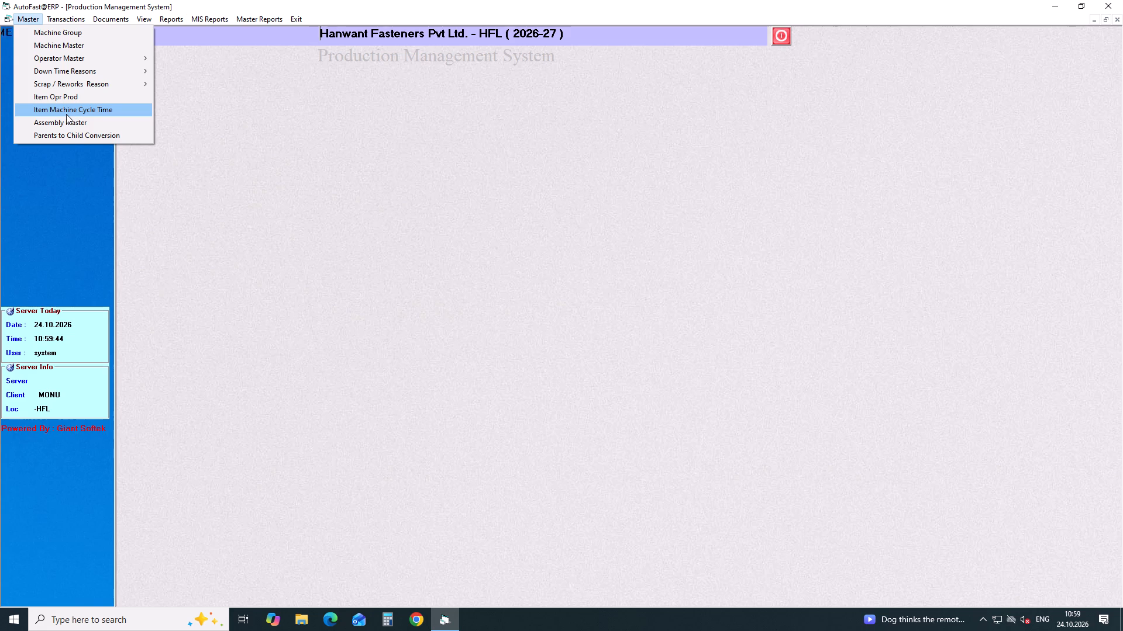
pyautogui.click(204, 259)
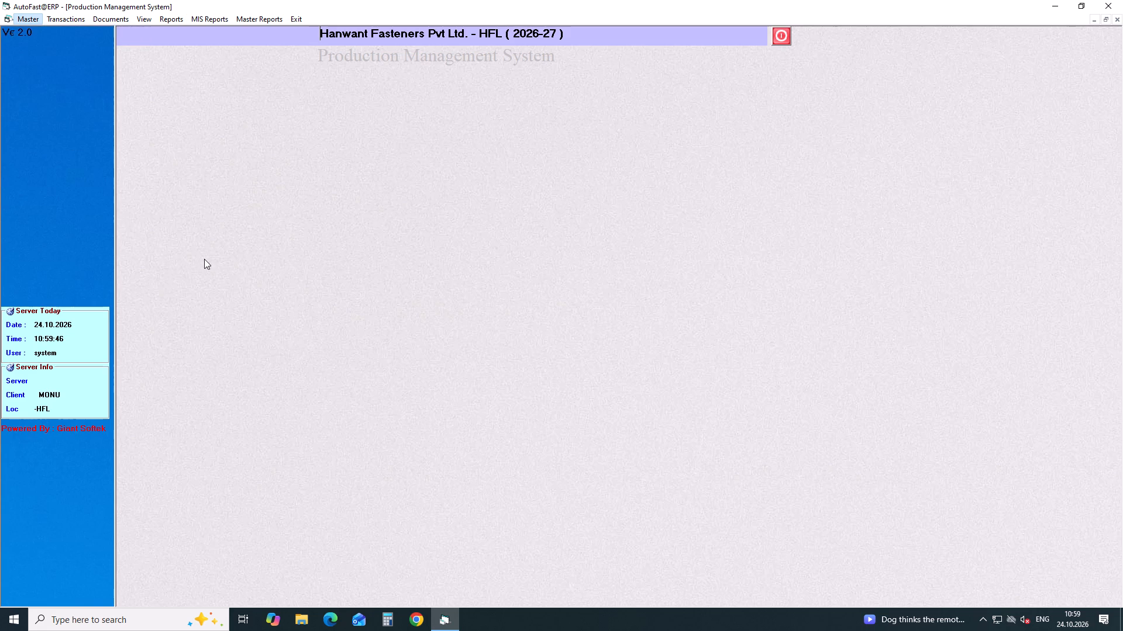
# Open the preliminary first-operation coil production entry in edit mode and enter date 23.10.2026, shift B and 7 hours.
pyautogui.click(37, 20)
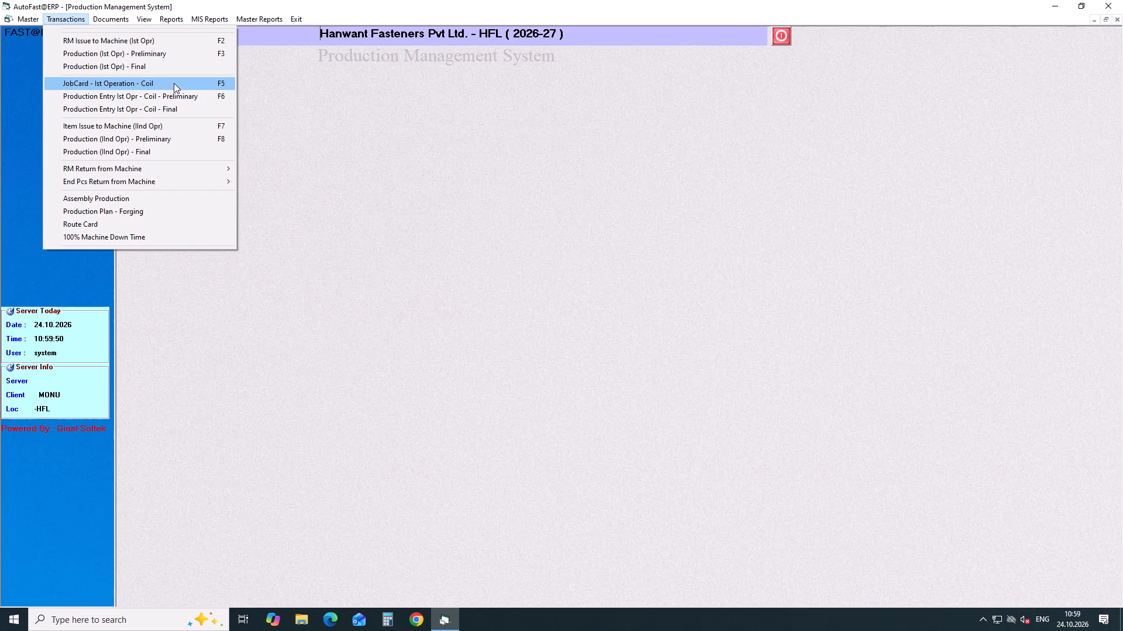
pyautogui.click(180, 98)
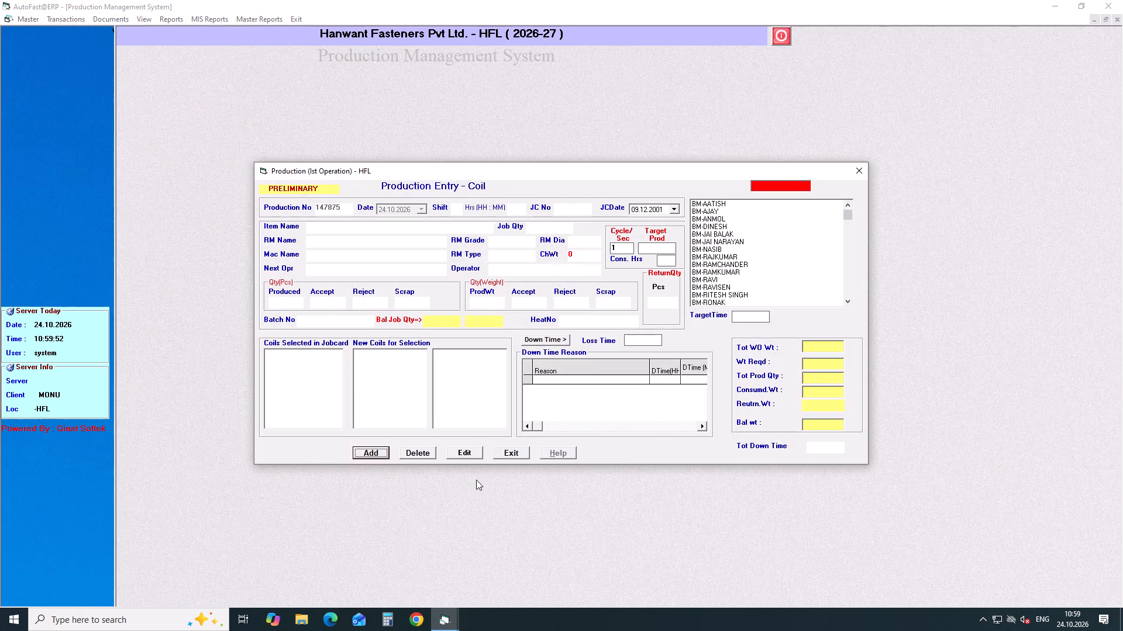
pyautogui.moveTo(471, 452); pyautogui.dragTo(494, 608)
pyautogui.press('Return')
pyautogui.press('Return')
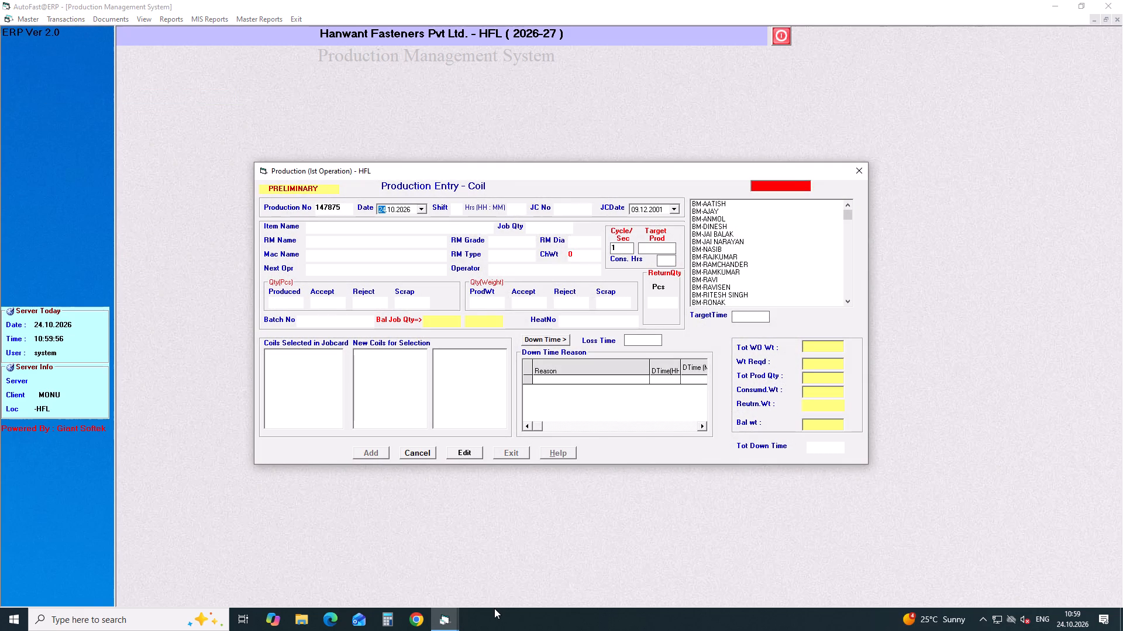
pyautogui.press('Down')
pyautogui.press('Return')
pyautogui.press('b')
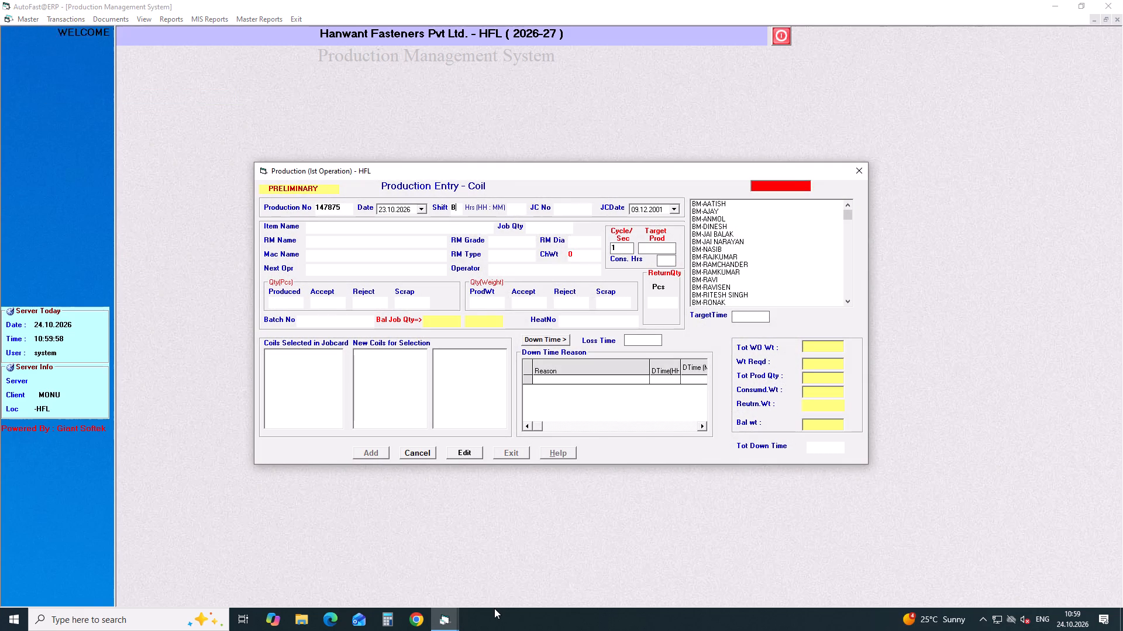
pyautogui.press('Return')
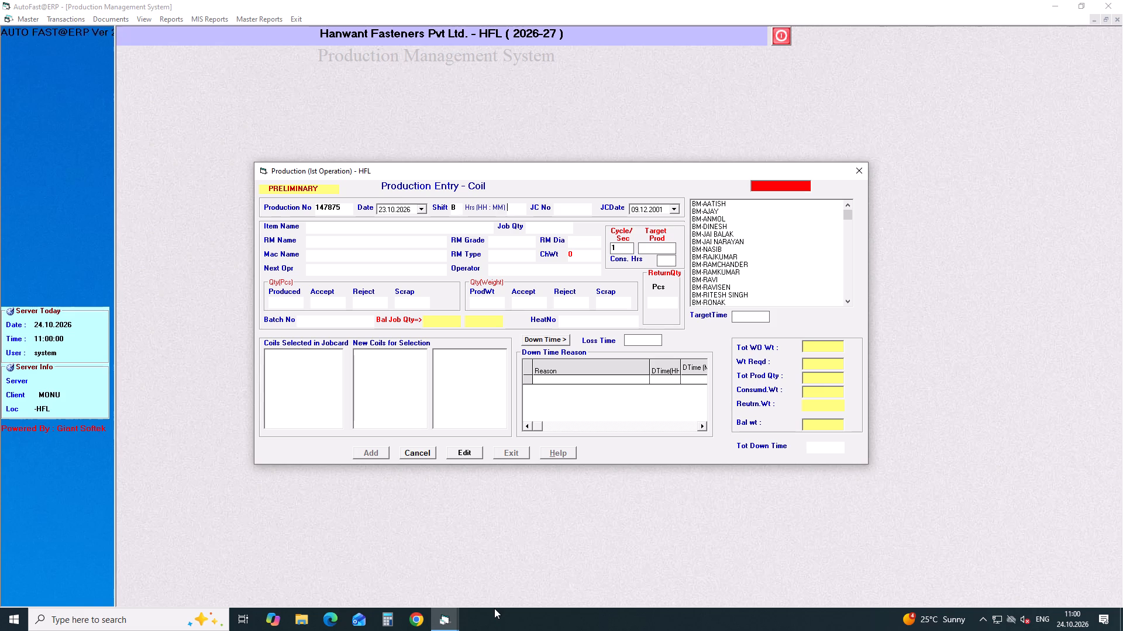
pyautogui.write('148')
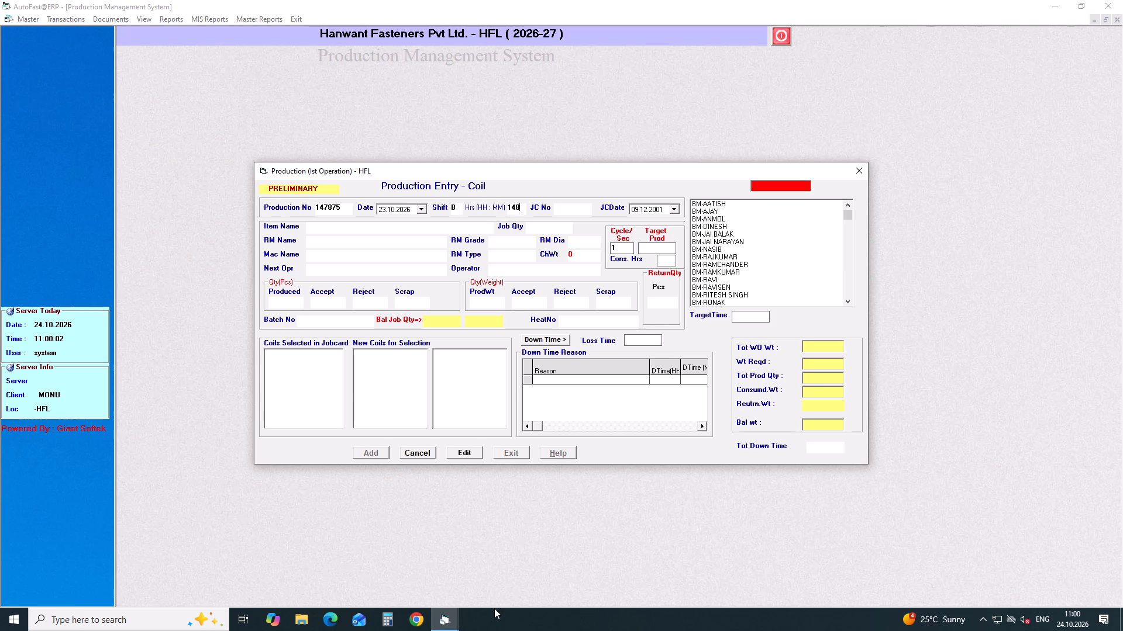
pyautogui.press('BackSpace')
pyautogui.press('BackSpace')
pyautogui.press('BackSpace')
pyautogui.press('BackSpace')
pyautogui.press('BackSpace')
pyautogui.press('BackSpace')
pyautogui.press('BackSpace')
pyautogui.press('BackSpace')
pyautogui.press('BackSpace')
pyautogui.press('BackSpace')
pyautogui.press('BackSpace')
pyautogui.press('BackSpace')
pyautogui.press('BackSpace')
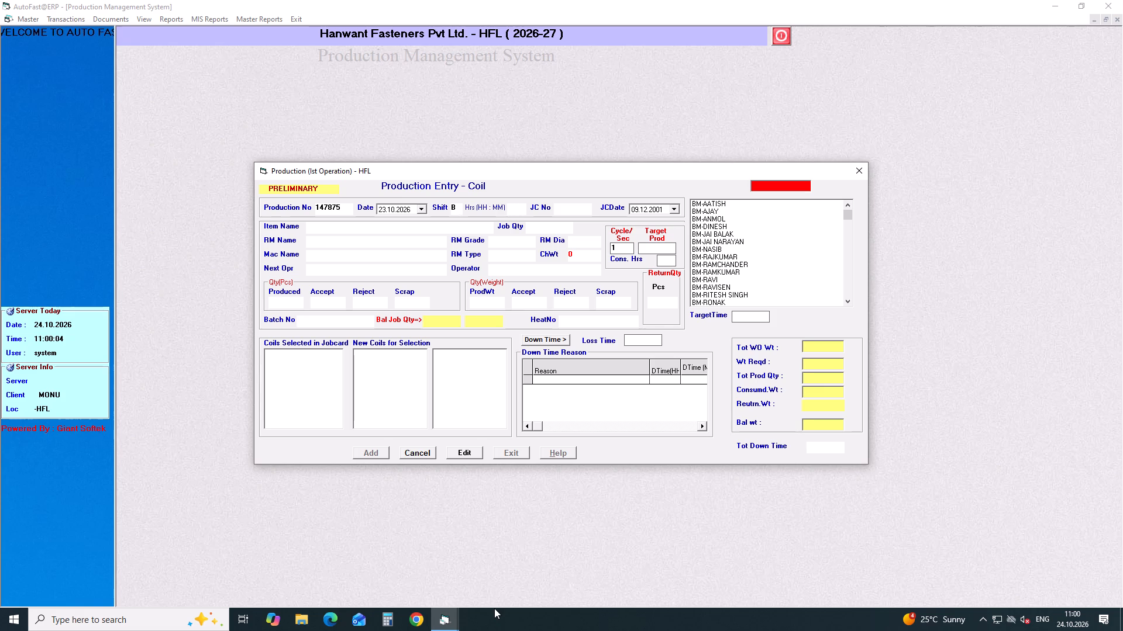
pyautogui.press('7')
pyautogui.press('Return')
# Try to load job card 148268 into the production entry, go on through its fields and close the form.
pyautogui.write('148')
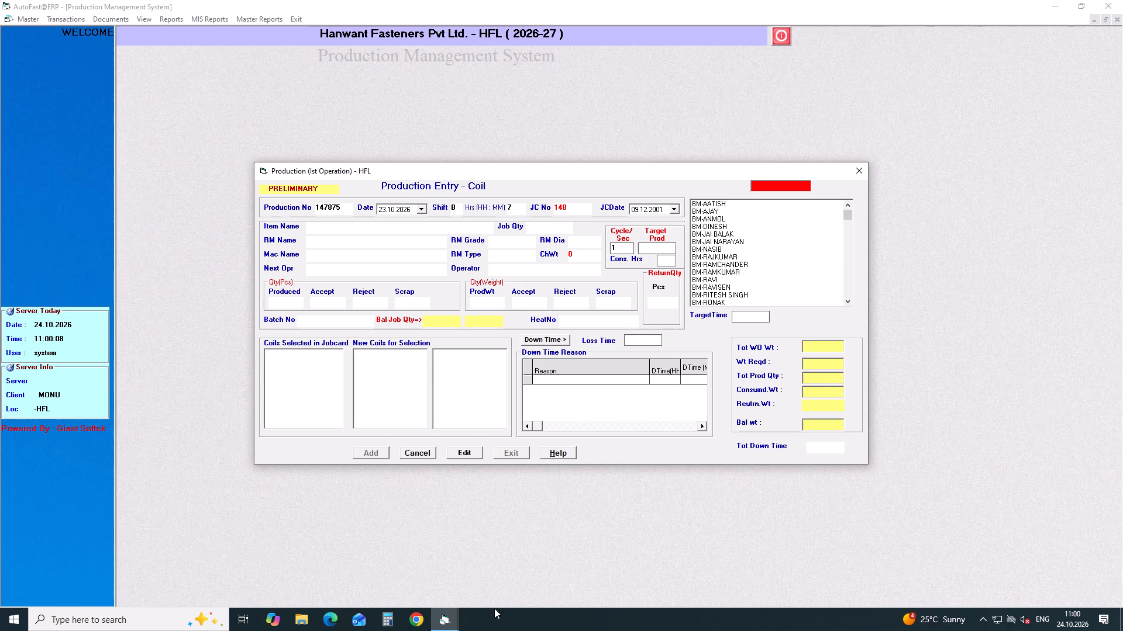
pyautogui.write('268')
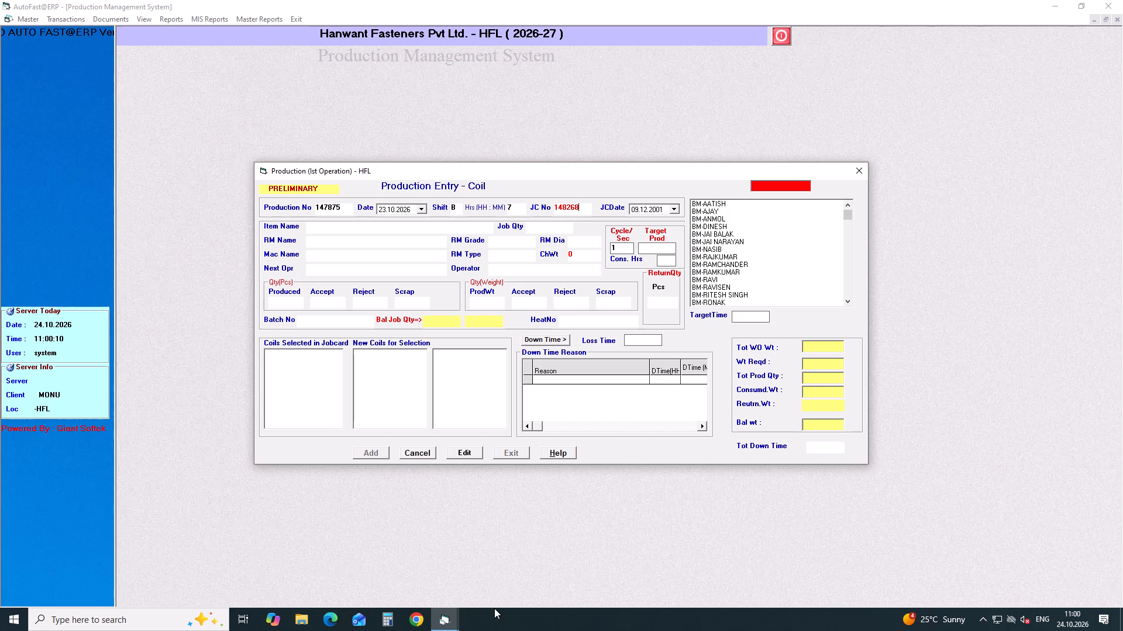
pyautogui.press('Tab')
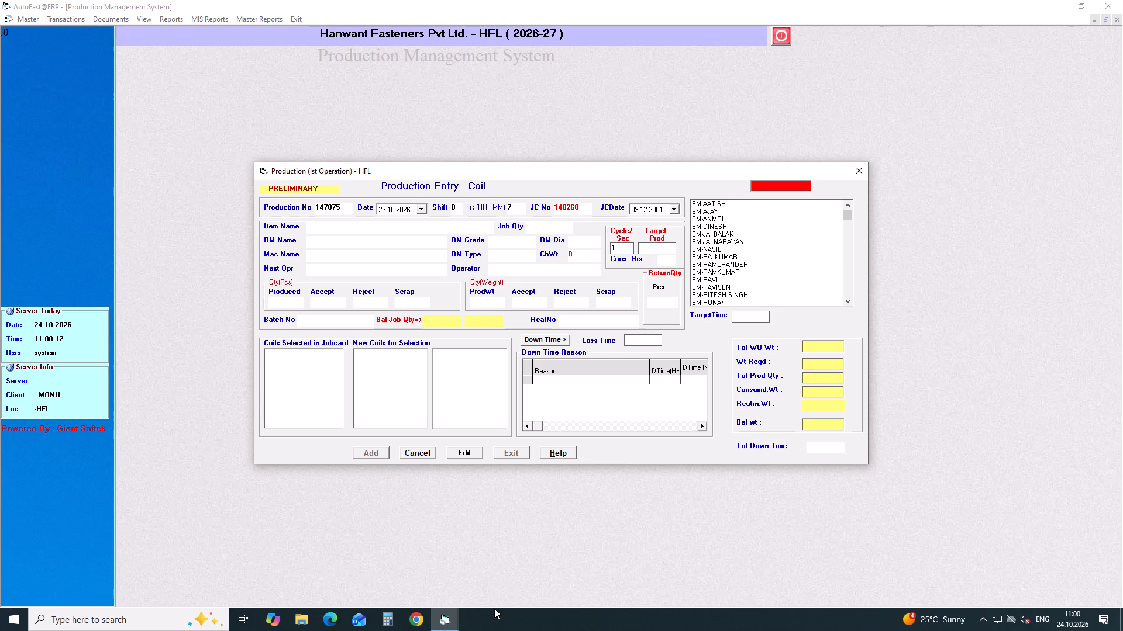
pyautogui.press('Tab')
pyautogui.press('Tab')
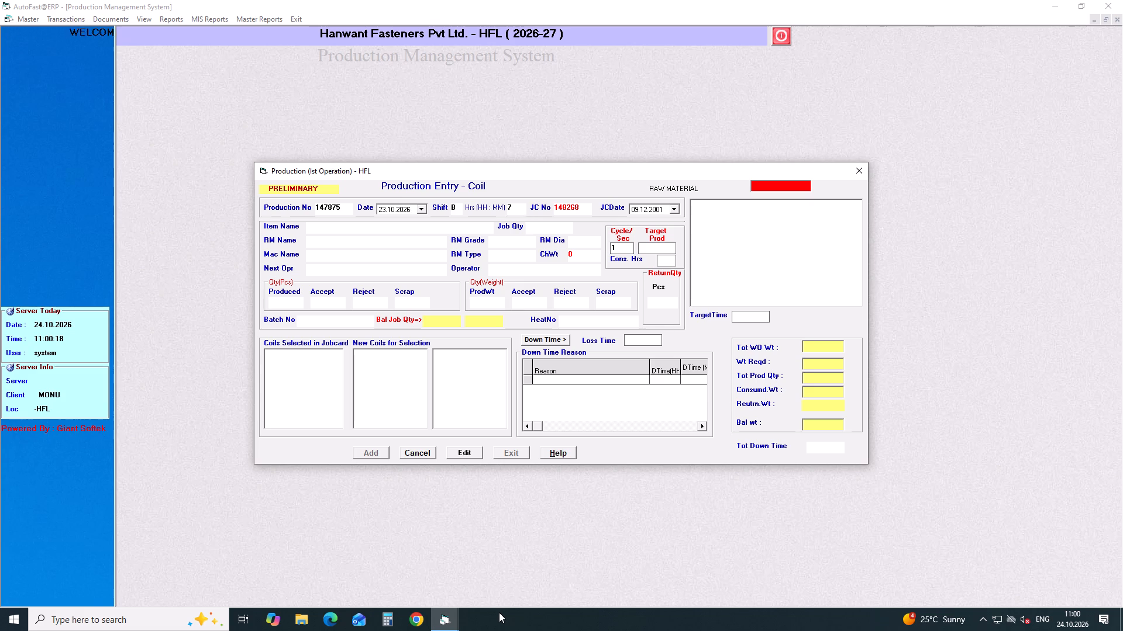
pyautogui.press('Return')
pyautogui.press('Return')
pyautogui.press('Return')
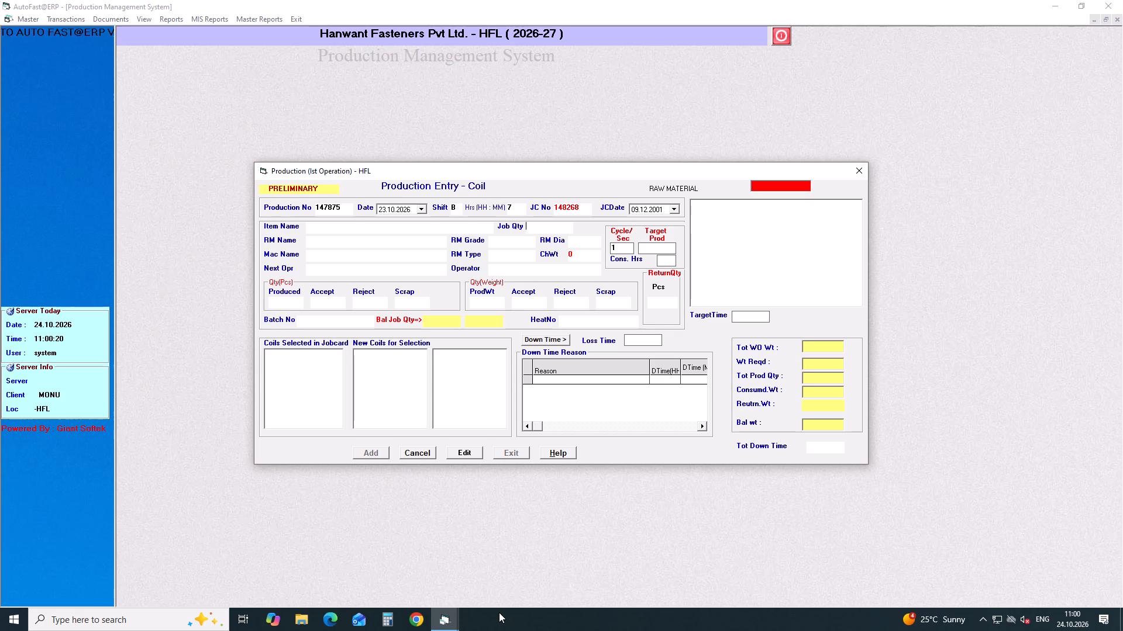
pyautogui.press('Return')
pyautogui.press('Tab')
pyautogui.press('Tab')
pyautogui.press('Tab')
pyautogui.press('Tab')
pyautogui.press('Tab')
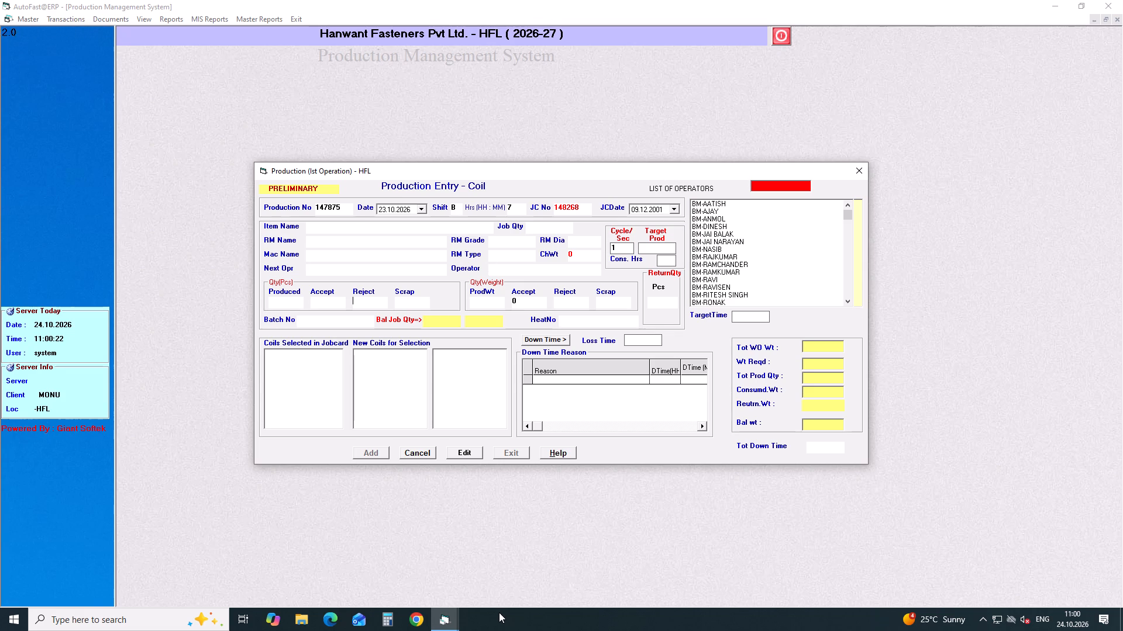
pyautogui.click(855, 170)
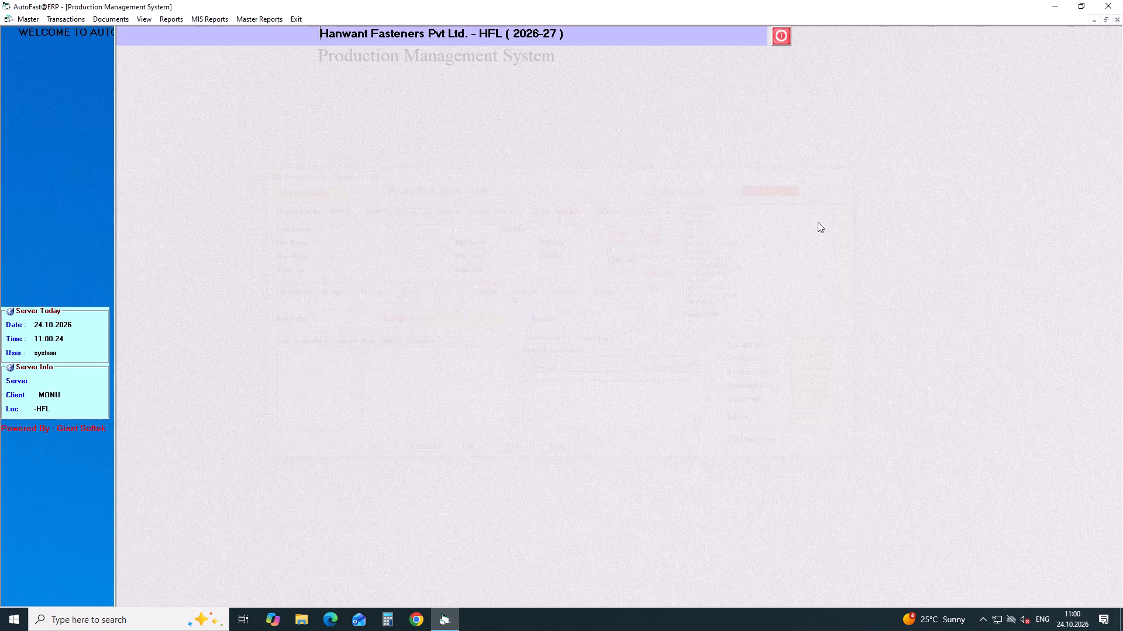
# Reopen Production Management and start a new preliminary first-operation coil production entry dated 23.10.2026, shift A, 7 hours.
pyautogui.click(298, 18)
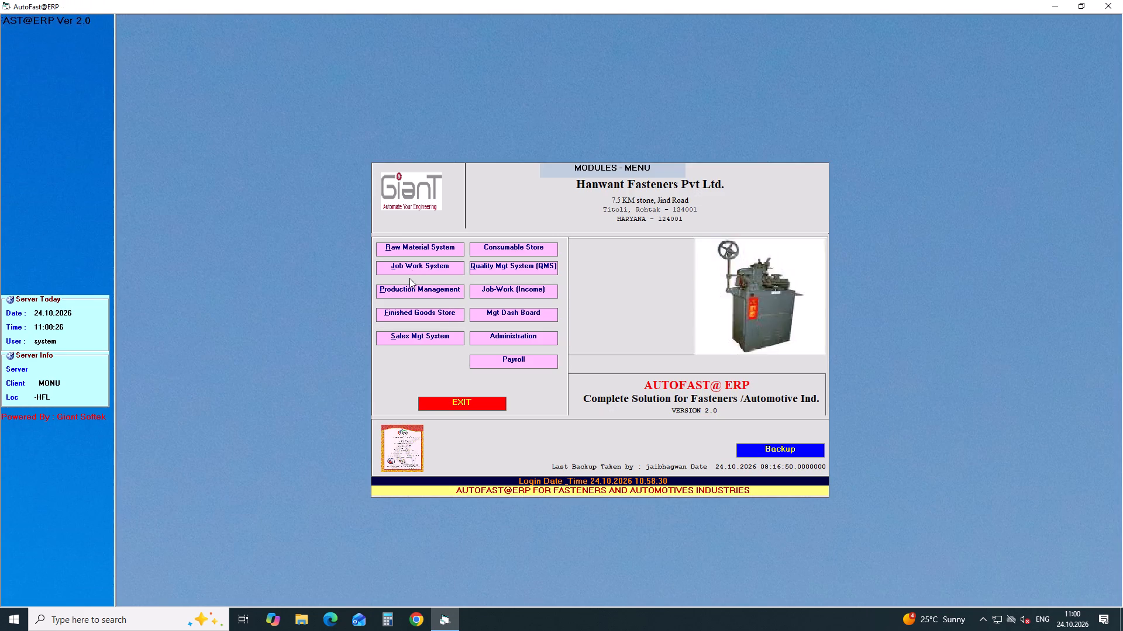
pyautogui.click(408, 292)
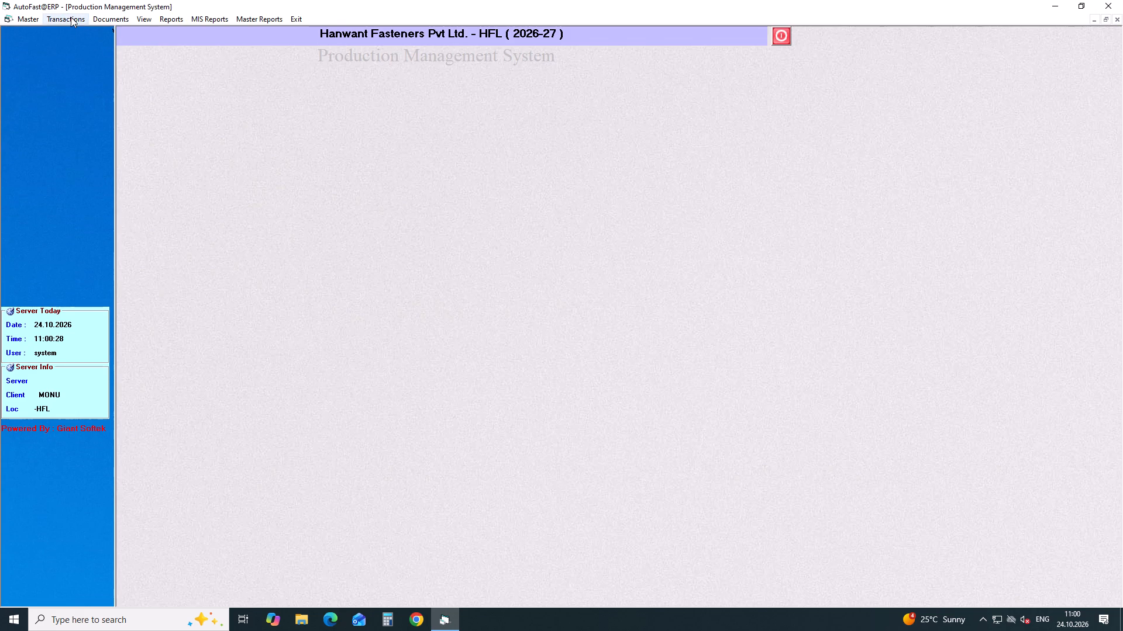
pyautogui.click(71, 17)
pyautogui.click(120, 98)
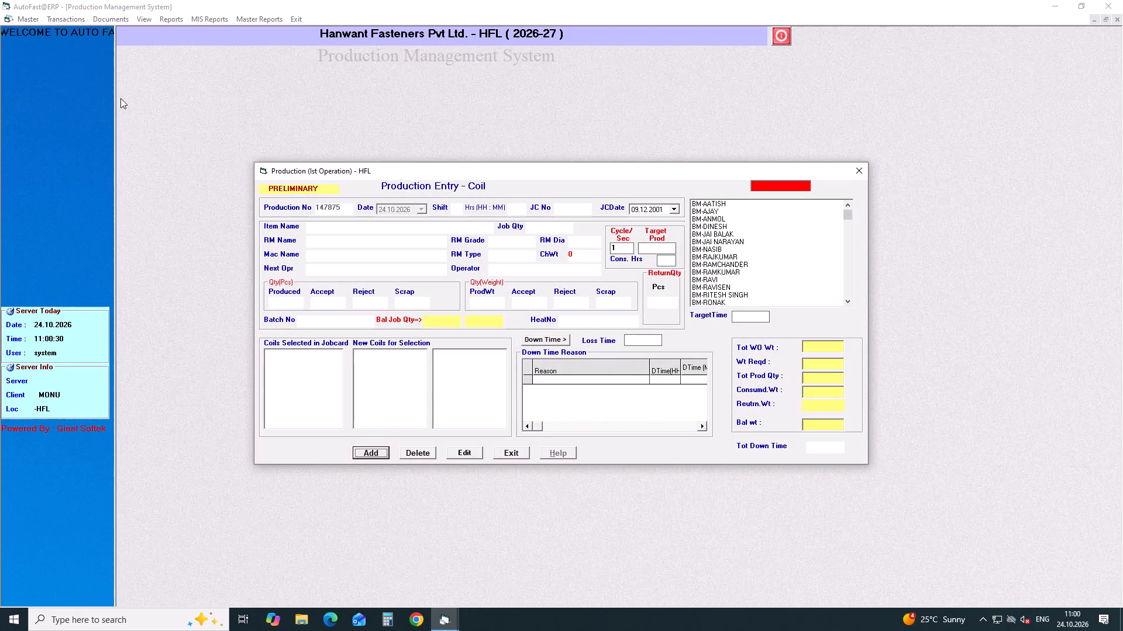
pyautogui.press('Return')
pyautogui.press('Return')
pyautogui.press('Down')
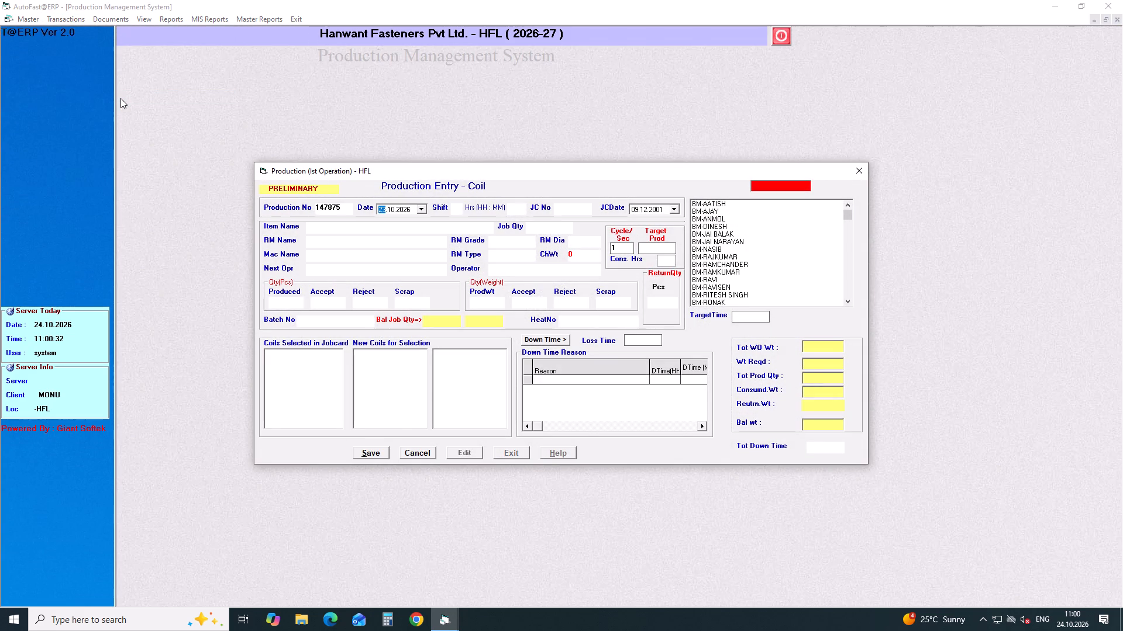
pyautogui.press('Return')
pyautogui.press('a')
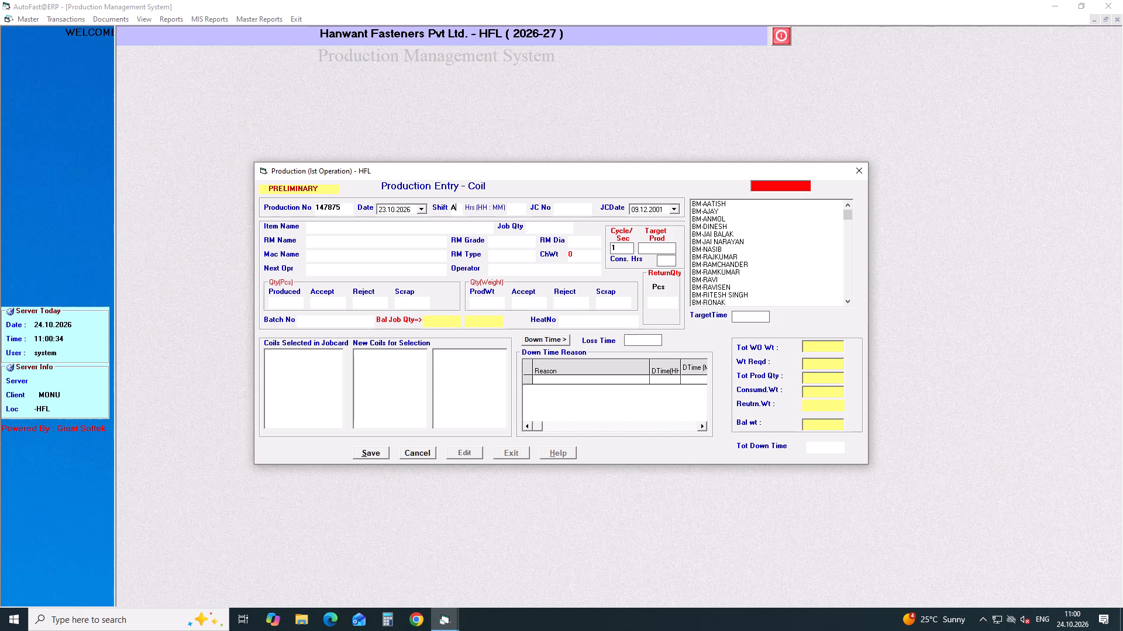
pyautogui.press('Return')
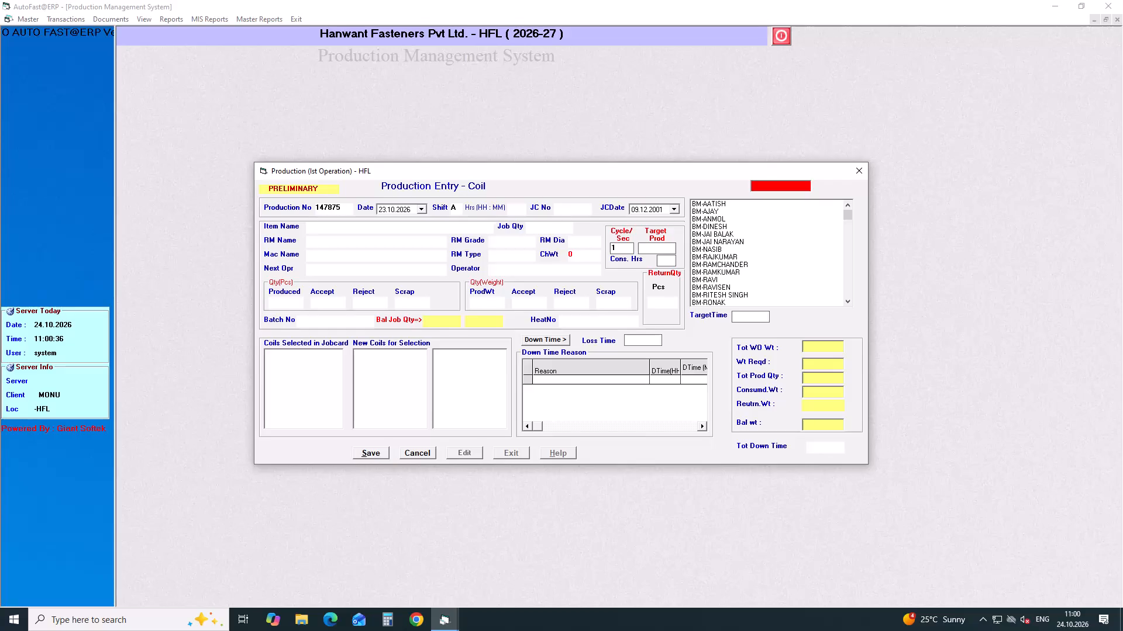
pyautogui.press('8')
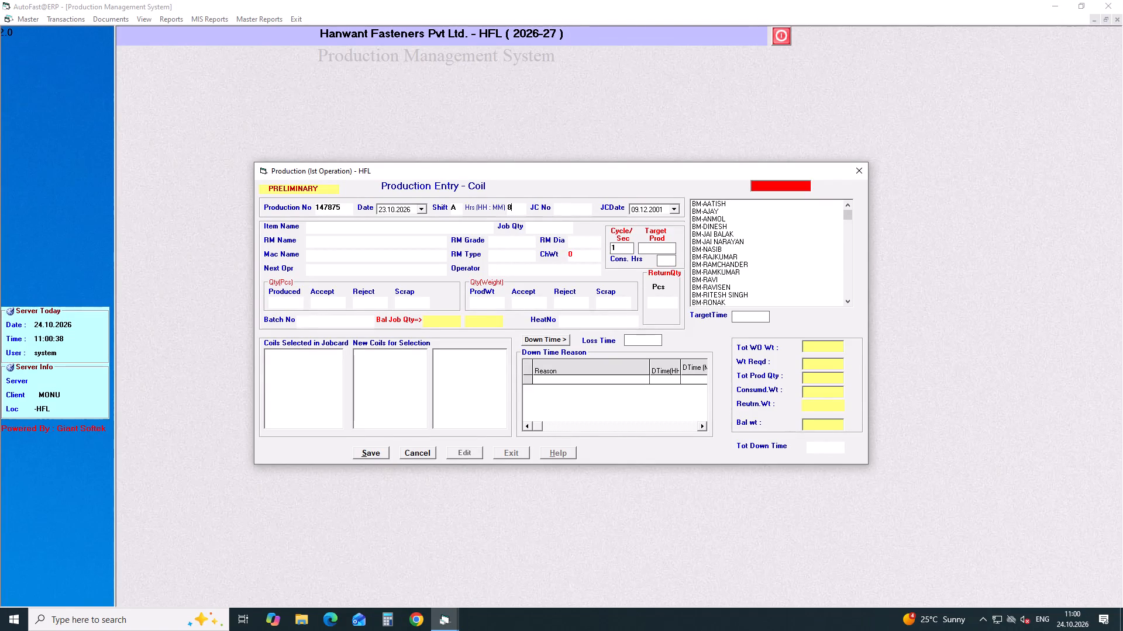
pyautogui.press('BackSpace')
pyautogui.press('7')
pyautogui.press('Return')
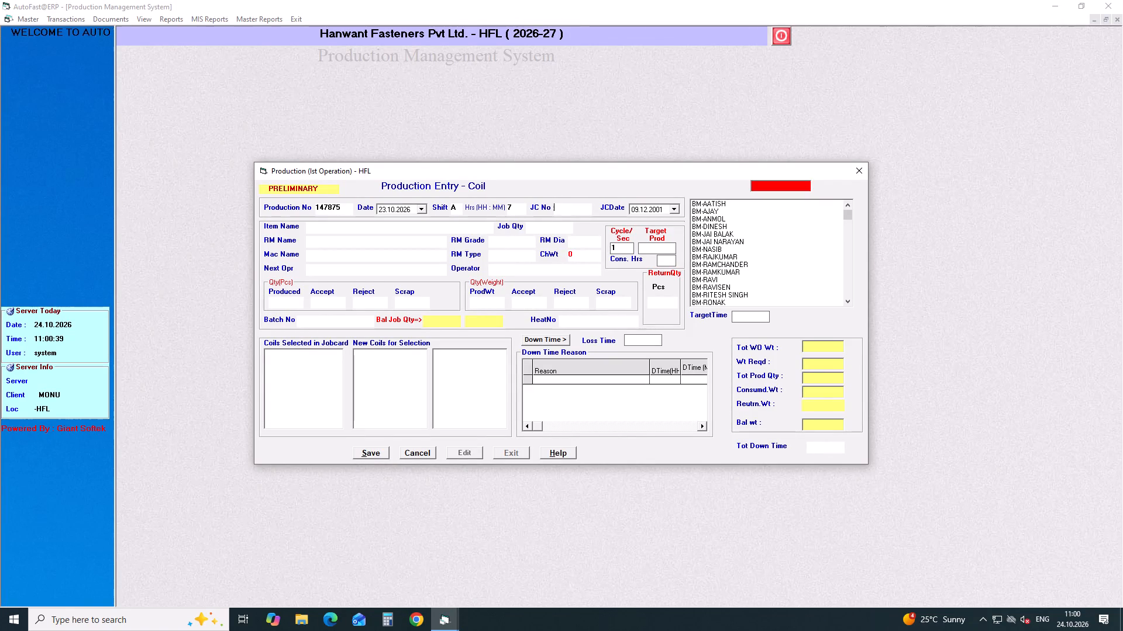
# Load job card 148268 into the new production entry.
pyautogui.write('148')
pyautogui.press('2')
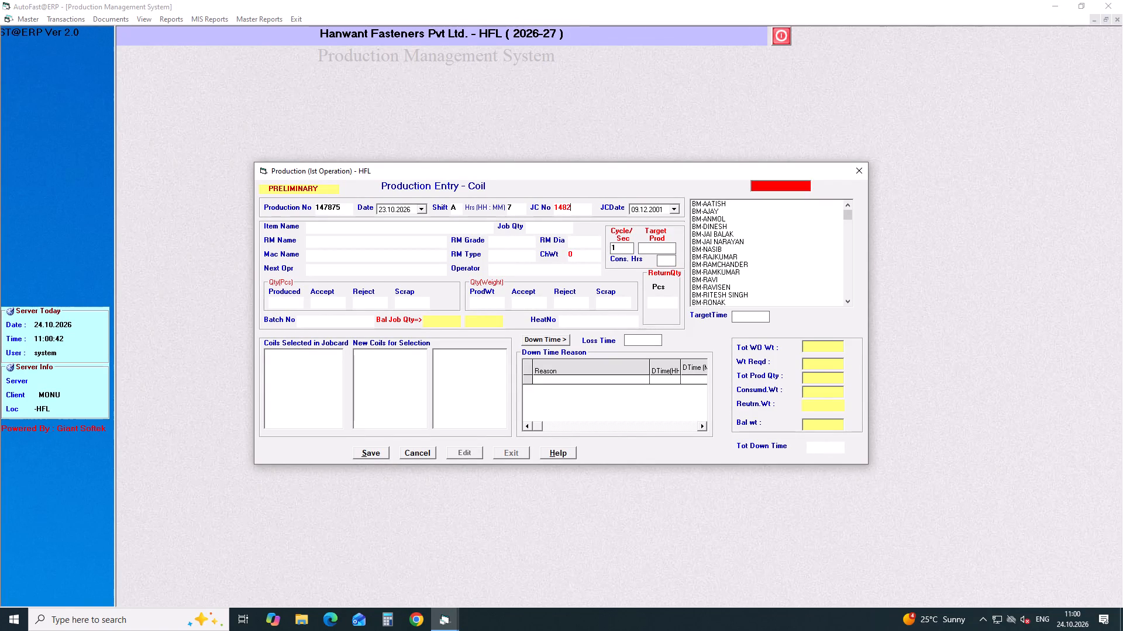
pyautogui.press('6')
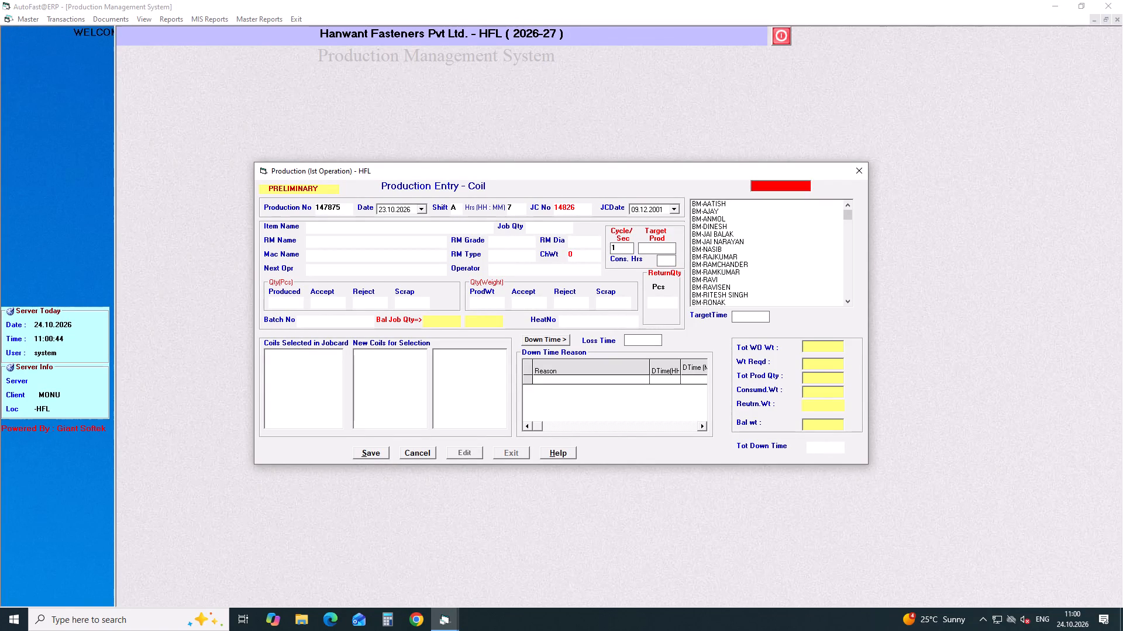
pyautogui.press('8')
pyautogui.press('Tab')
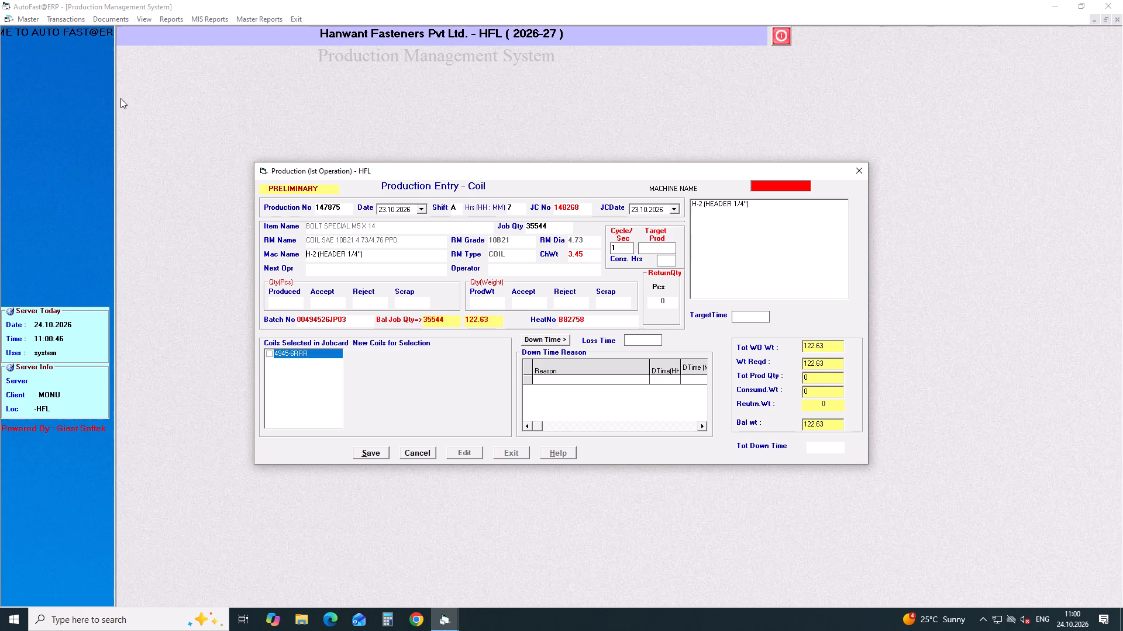
# Accept the H-2 (HEADER 1/4") machine, set TRIMMING as the next operation and choose the first operator listed under H-K.
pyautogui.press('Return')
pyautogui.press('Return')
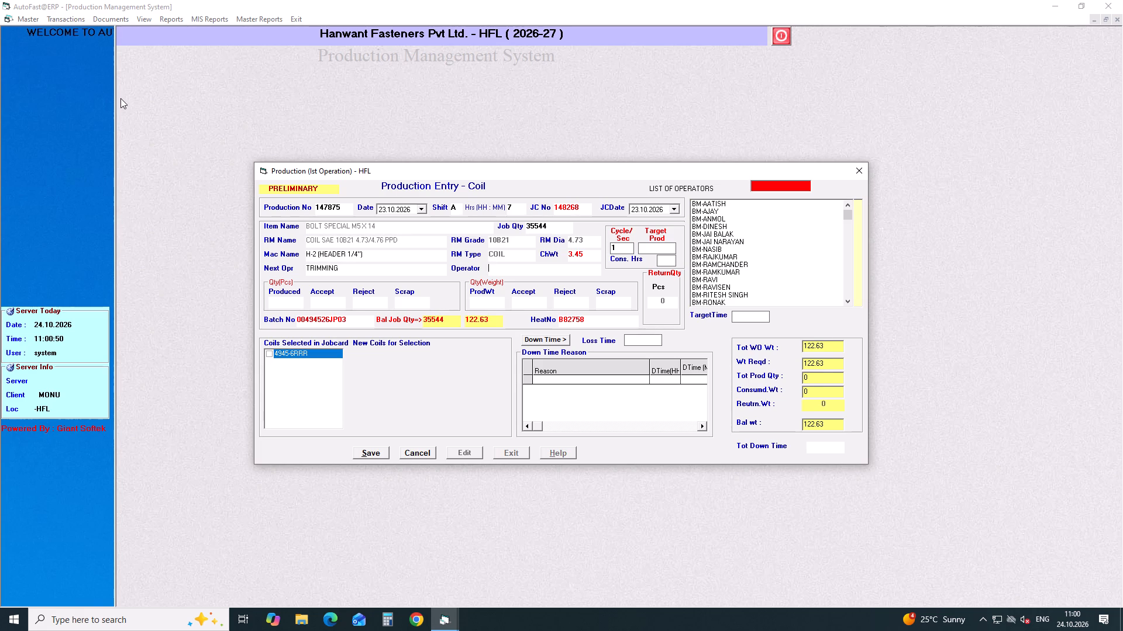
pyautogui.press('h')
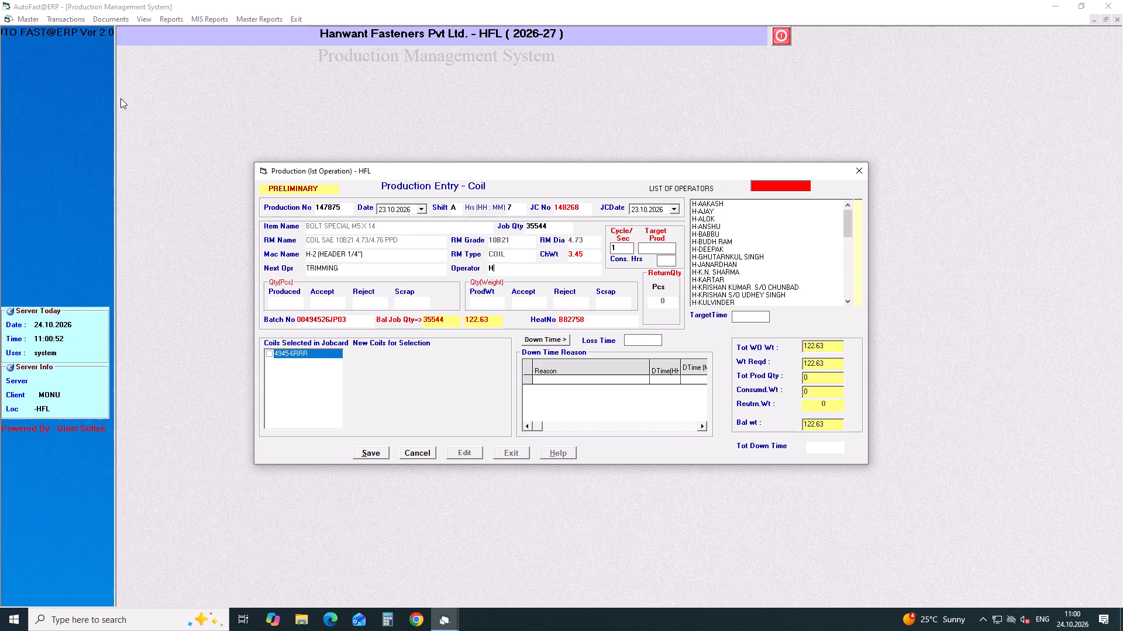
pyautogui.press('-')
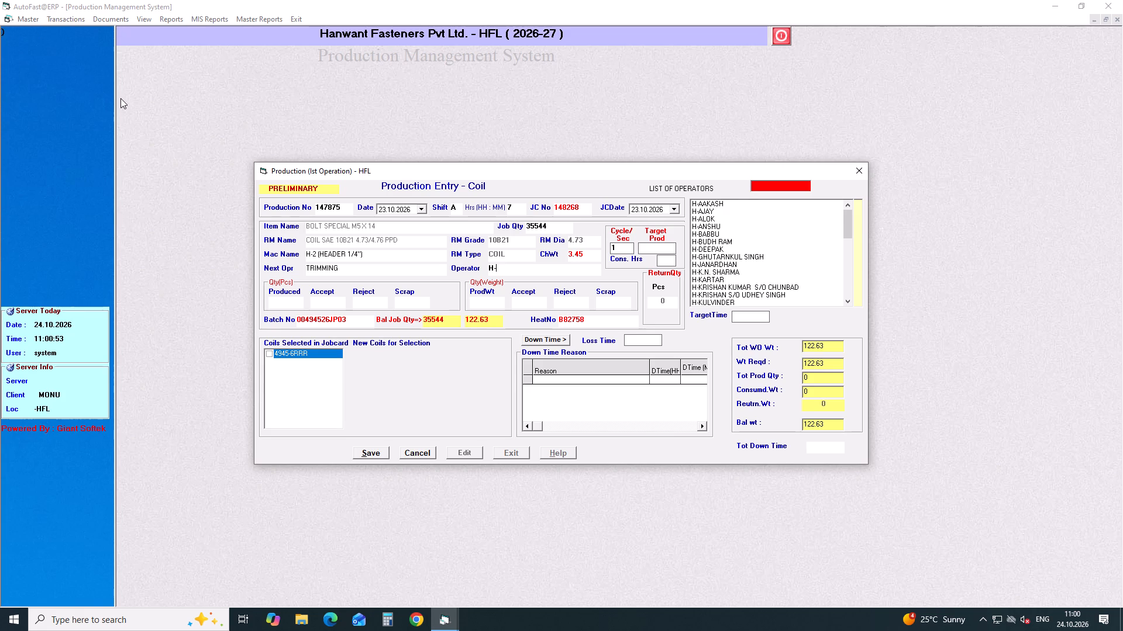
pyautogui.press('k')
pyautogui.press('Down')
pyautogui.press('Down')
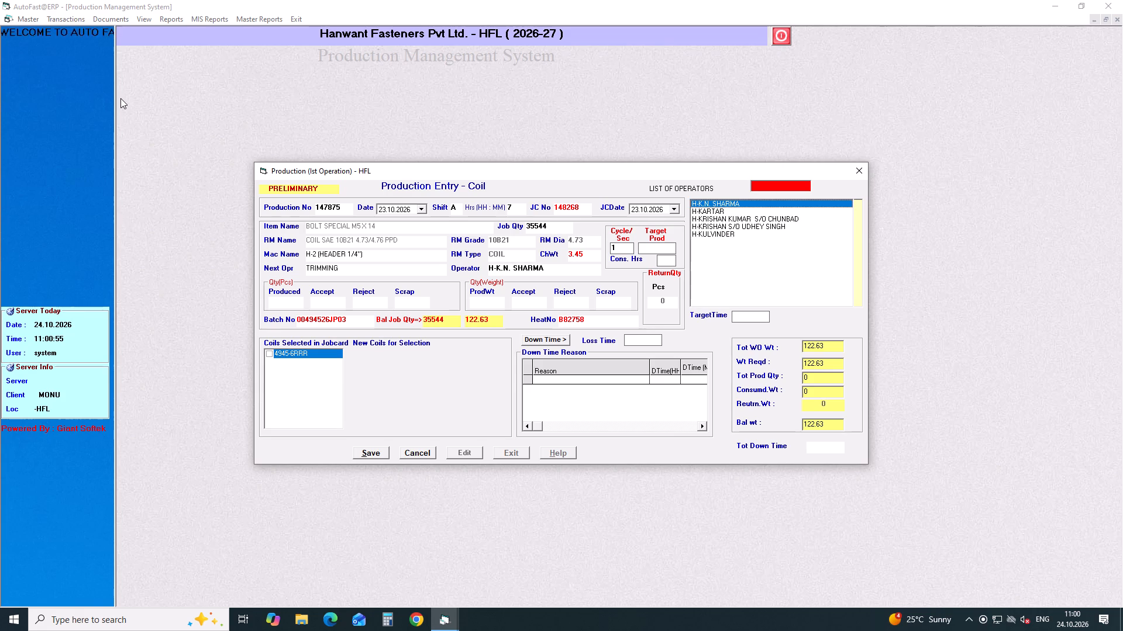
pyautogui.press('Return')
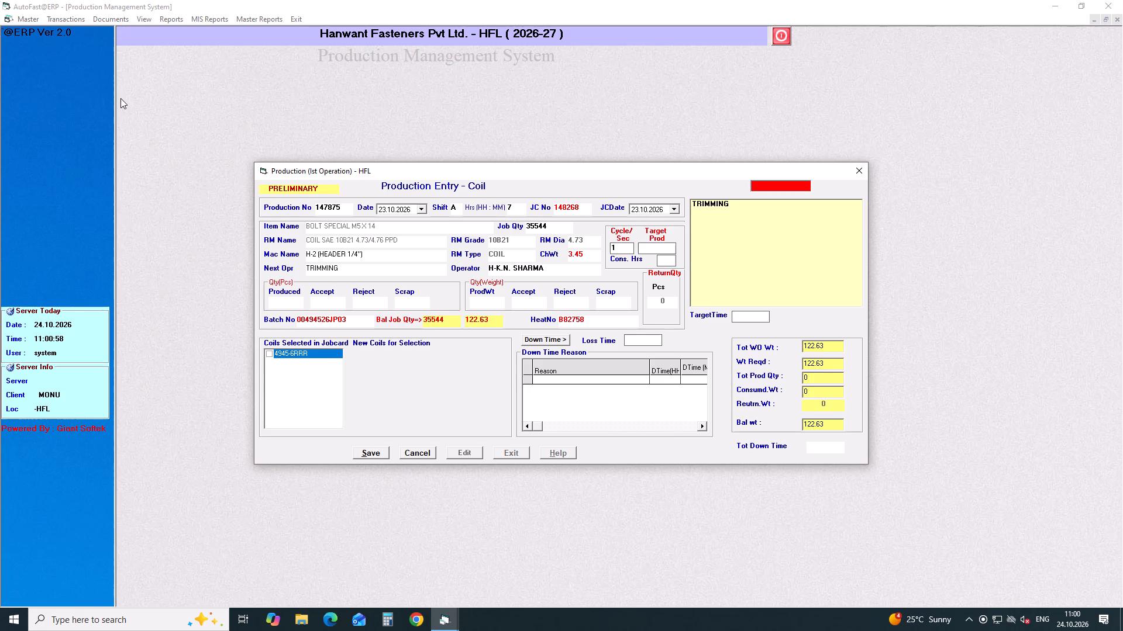
# Enter a produced quantity of 35544.92 pieces, select the job card's coil 4945-6RRR and try to save the entry.
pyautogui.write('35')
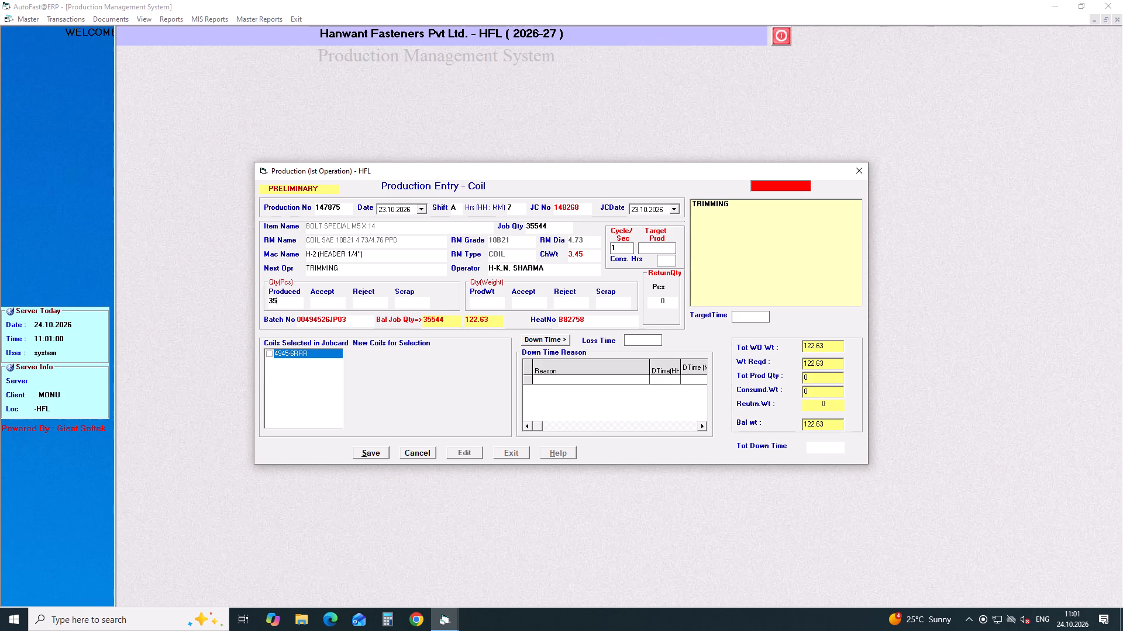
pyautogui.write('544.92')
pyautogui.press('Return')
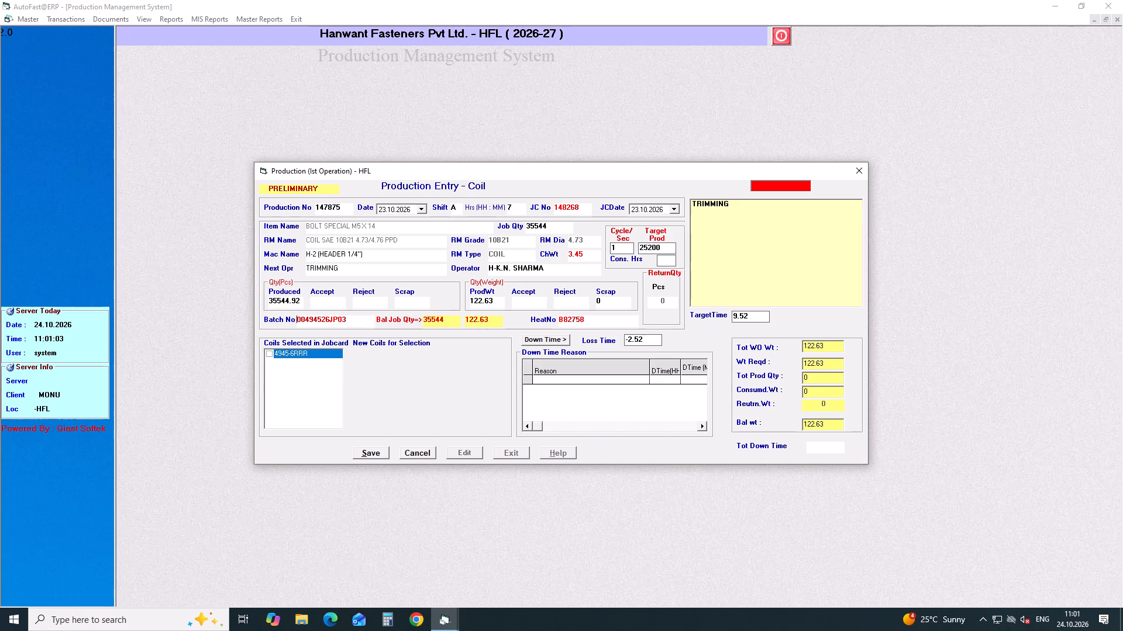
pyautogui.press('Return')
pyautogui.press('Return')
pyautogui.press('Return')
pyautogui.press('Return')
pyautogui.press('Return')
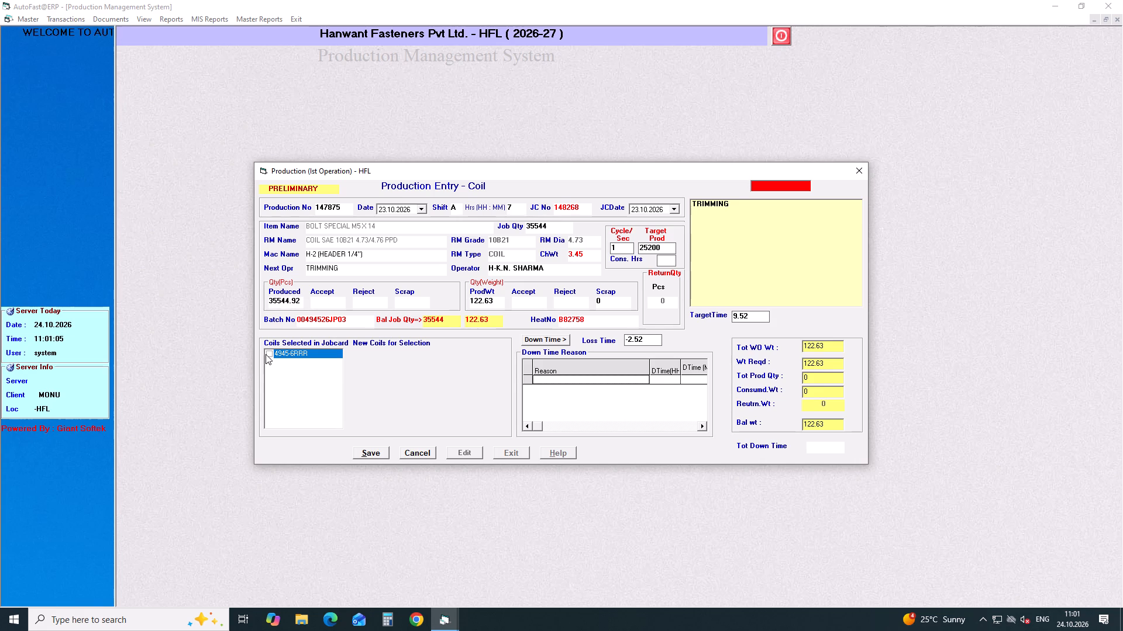
pyautogui.click(269, 350)
pyautogui.click(379, 451)
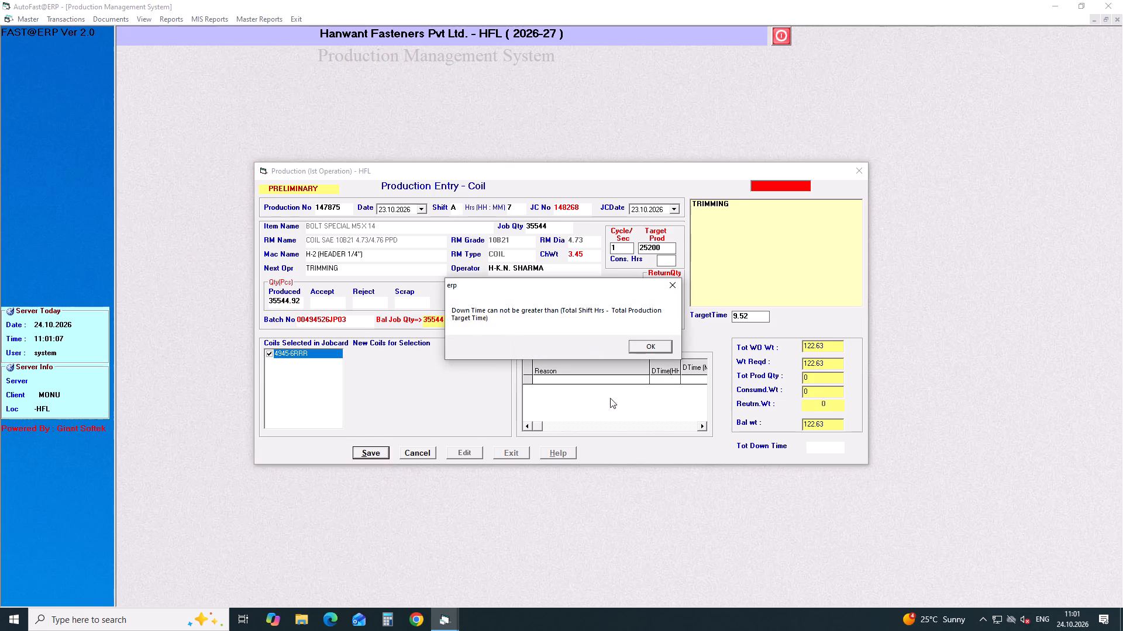
pyautogui.click(653, 349)
# Set the cycle time to 0.5 seconds, save the preliminary production entry and close its form.
pyautogui.click(626, 249)
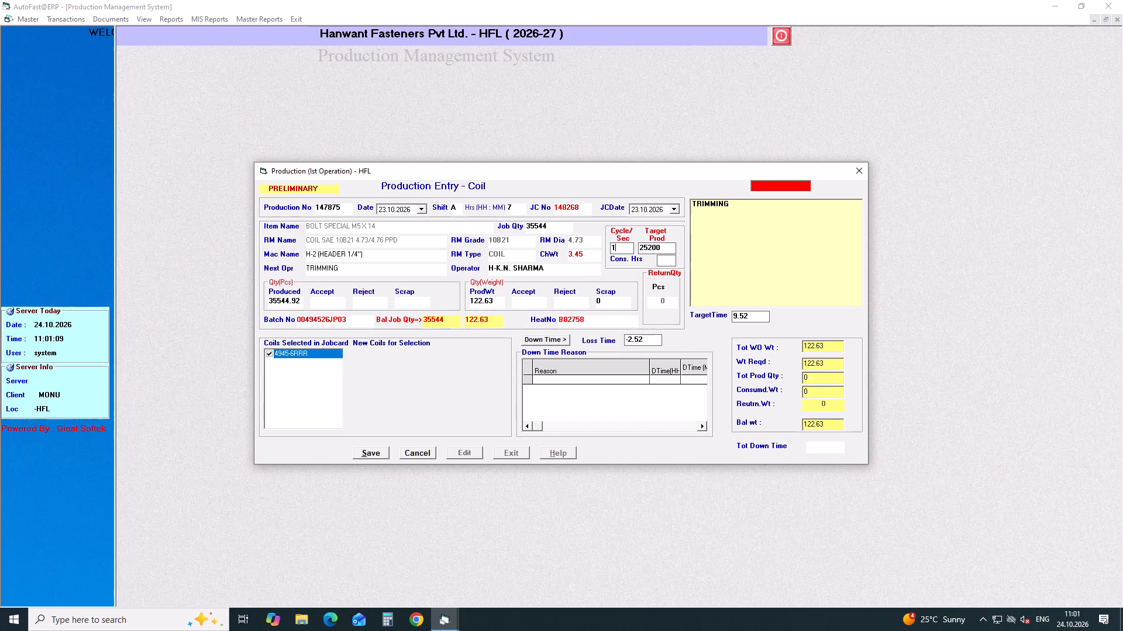
pyautogui.press('BackSpace')
pyautogui.write('0.5')
pyautogui.press('Return')
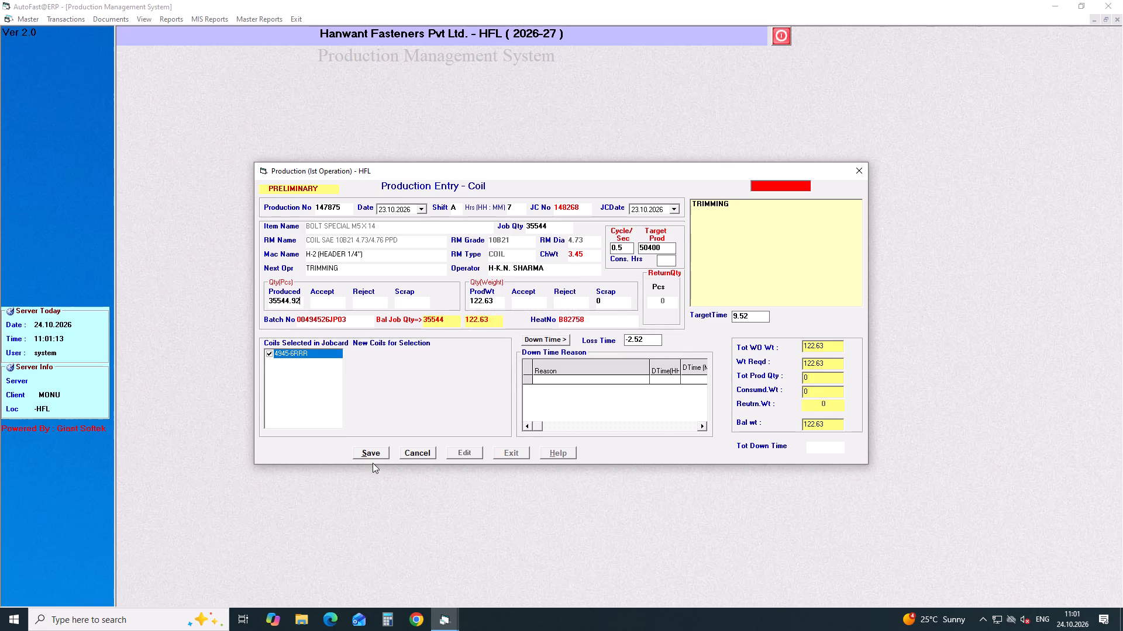
pyautogui.doubleClick(373, 454)
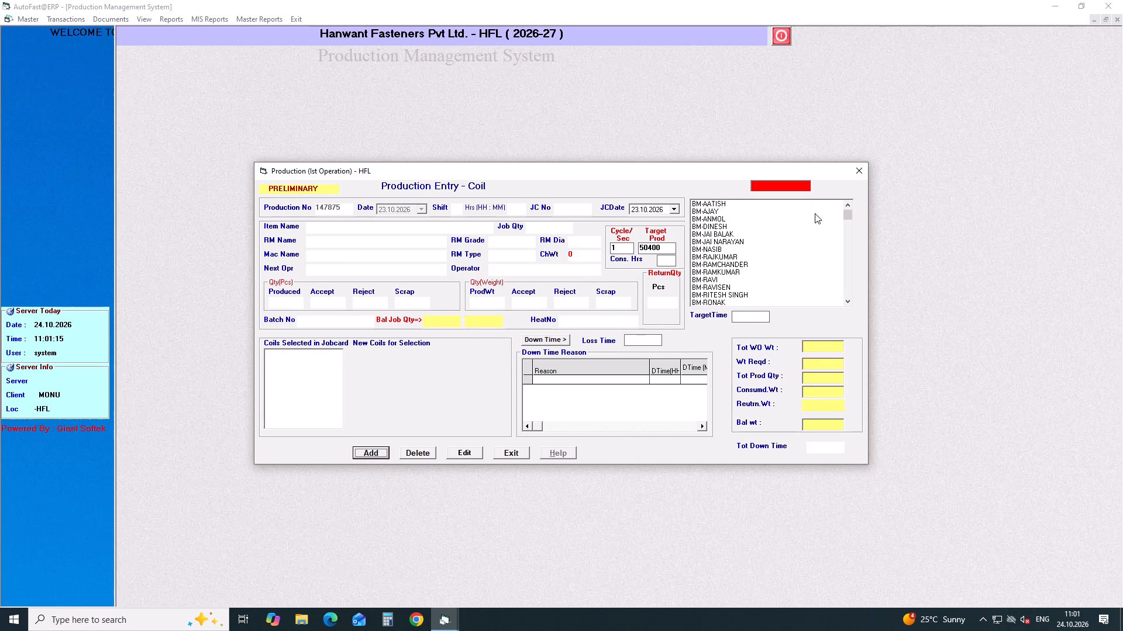
pyautogui.click(859, 174)
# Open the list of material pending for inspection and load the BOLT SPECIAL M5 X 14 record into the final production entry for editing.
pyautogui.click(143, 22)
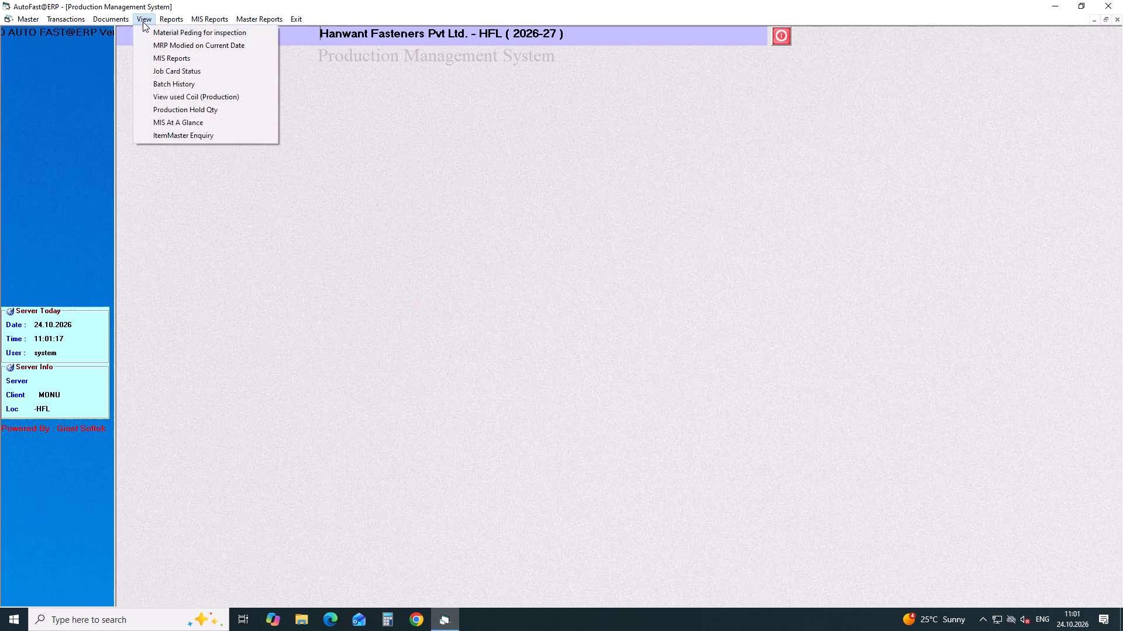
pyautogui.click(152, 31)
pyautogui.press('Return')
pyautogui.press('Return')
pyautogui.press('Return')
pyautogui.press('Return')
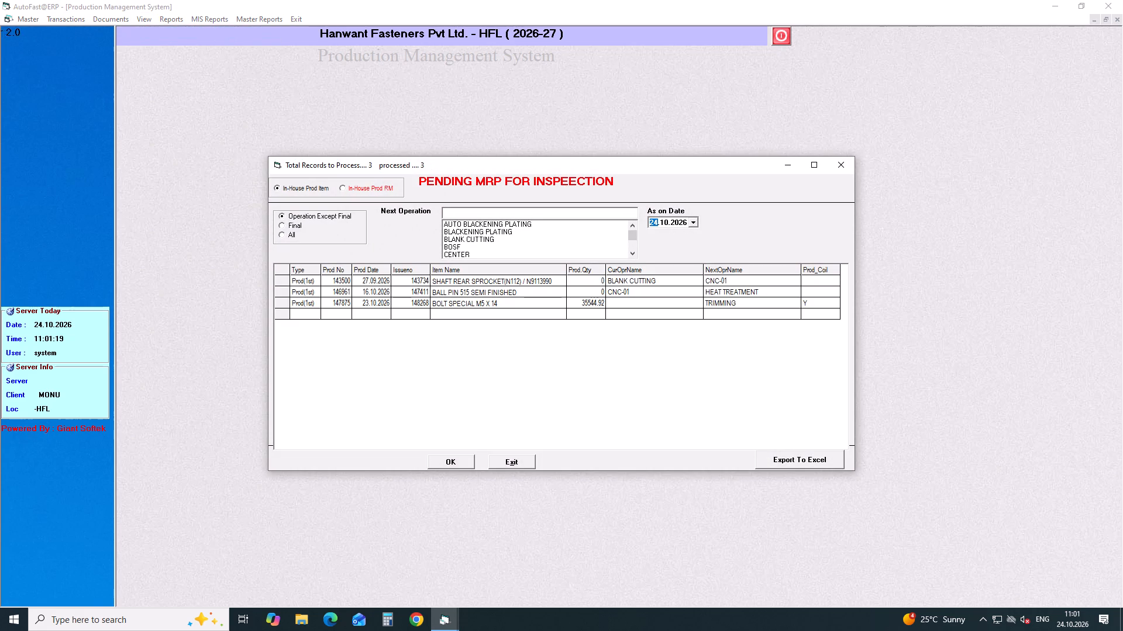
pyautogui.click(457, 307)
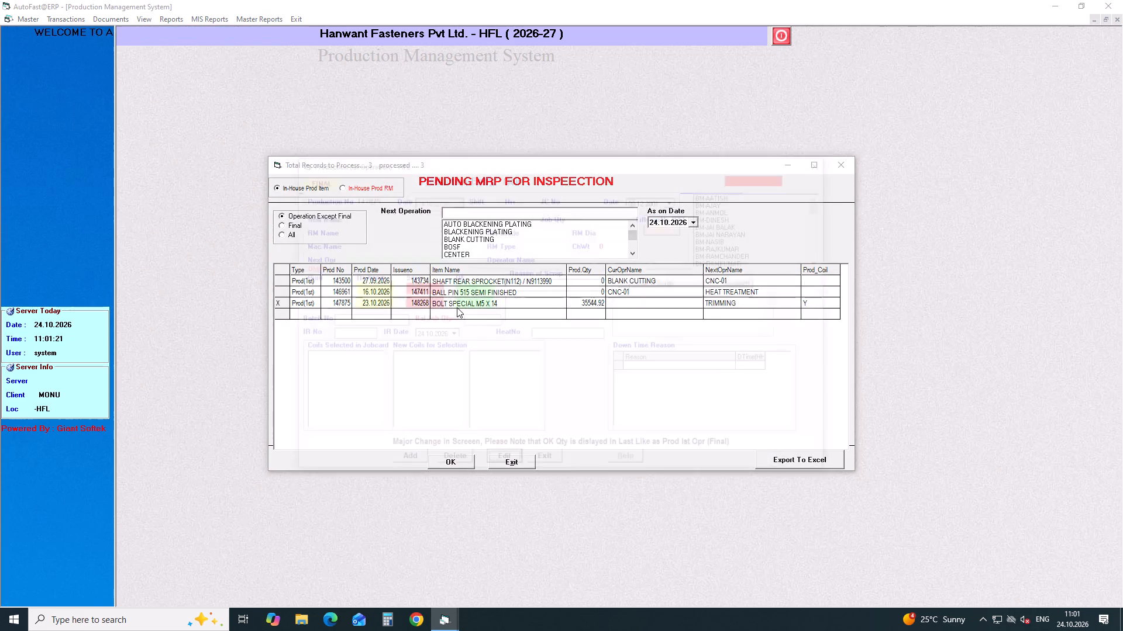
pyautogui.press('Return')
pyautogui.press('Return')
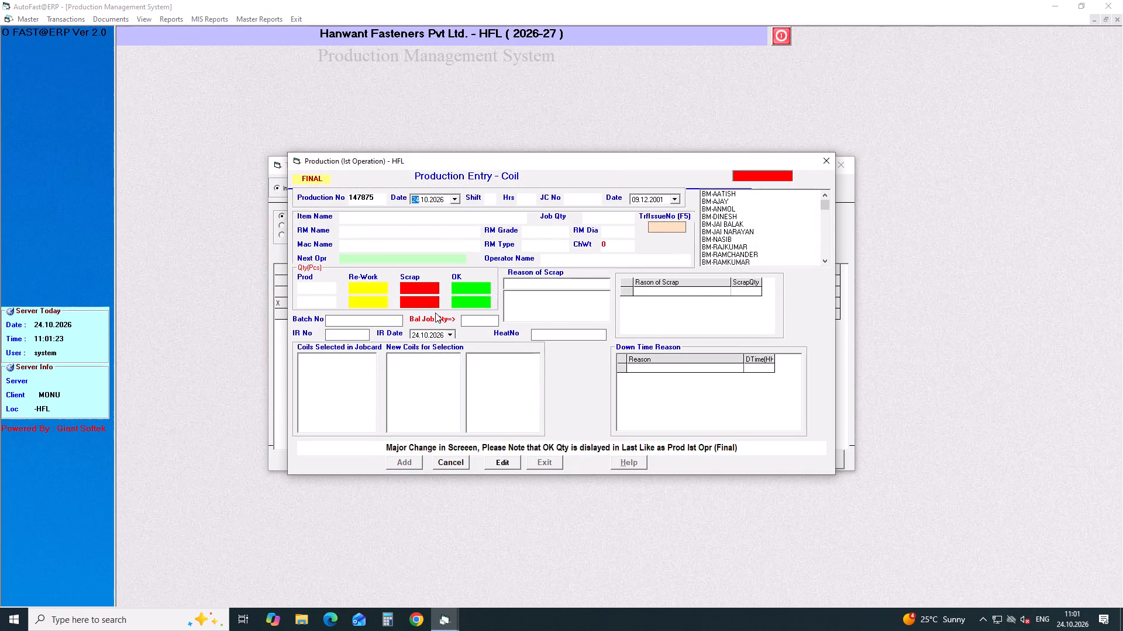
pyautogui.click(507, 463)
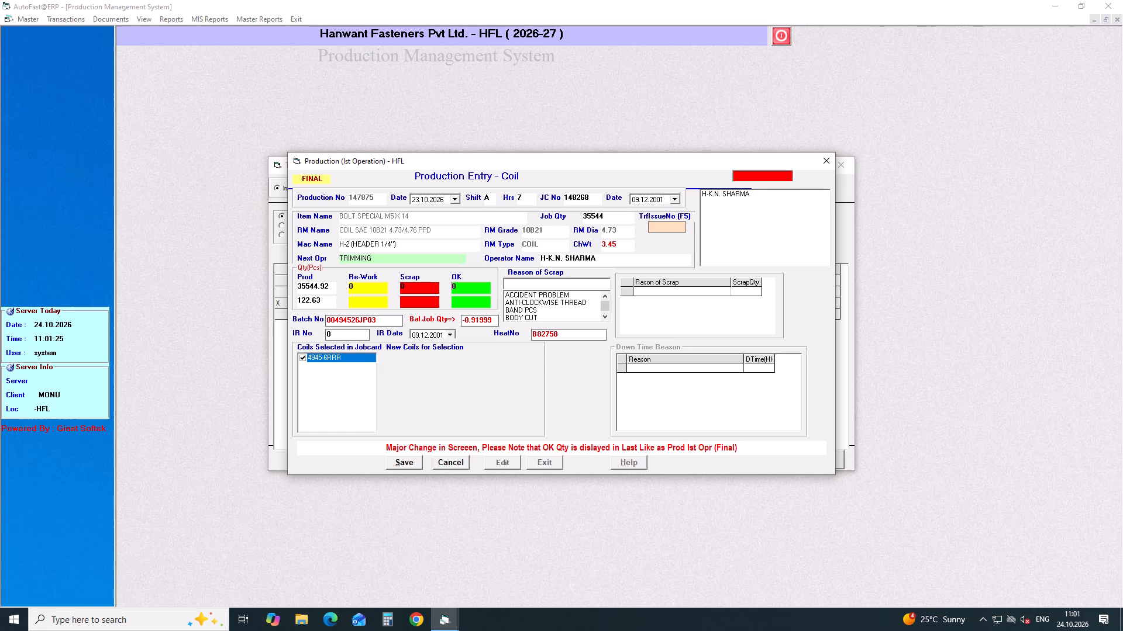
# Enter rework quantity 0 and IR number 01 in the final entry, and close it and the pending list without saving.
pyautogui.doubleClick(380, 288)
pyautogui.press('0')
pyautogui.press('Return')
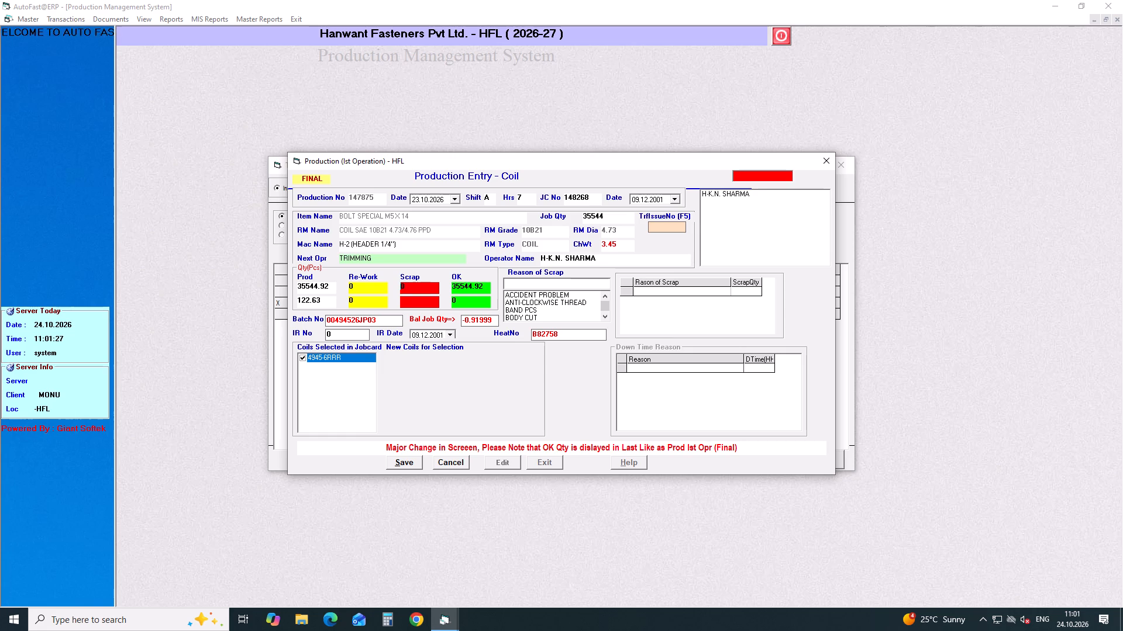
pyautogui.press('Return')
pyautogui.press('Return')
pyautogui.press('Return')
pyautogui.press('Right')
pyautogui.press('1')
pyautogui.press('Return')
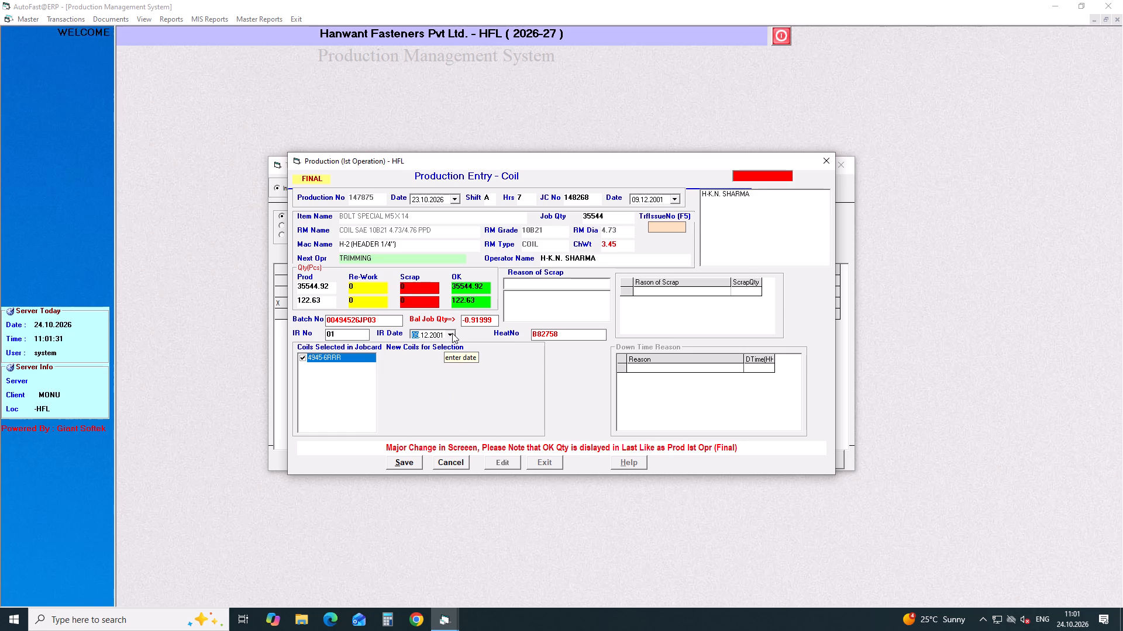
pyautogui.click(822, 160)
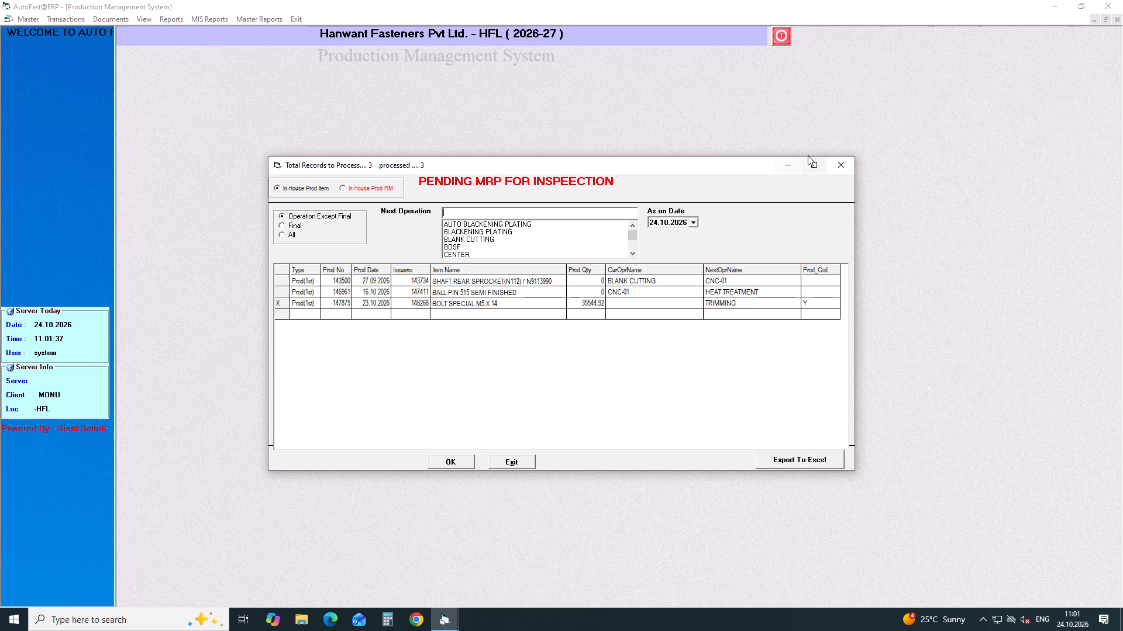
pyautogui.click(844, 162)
# Open preliminary first-operation coil production entry 147875 for editing, change its shift to B, save it and close the form.
pyautogui.click(70, 16)
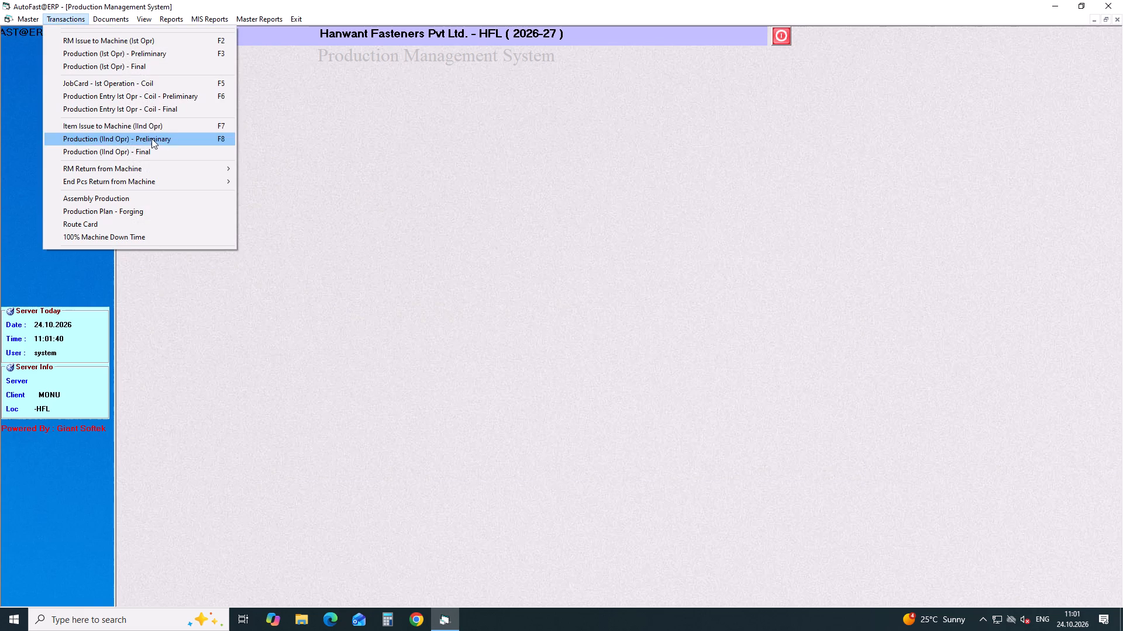
pyautogui.click(188, 99)
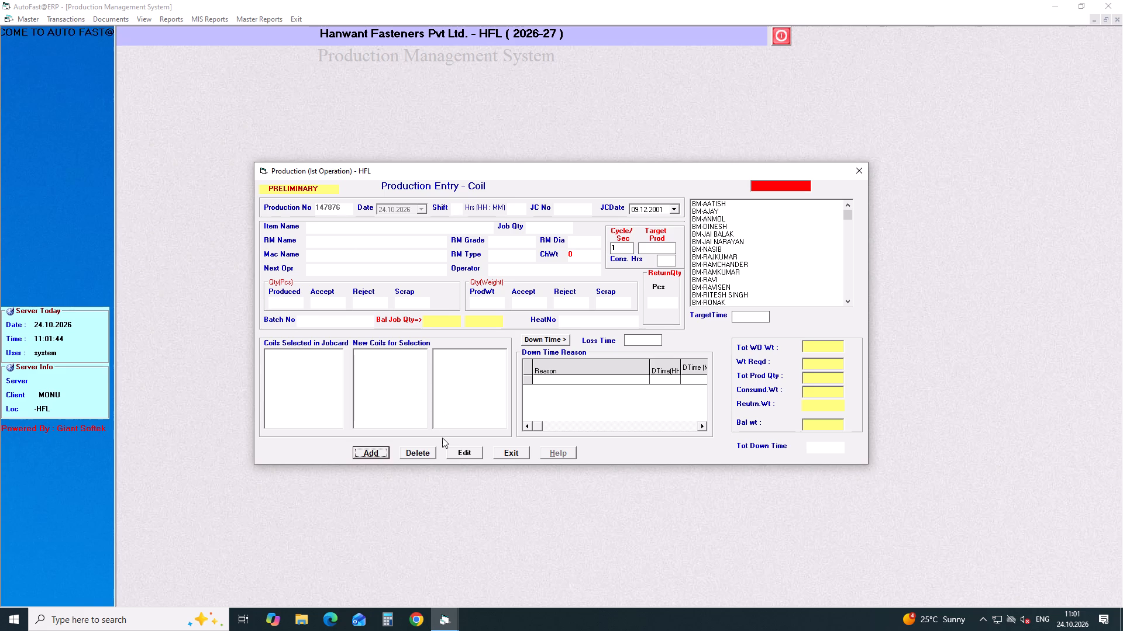
pyautogui.click(454, 453)
pyautogui.click(346, 210)
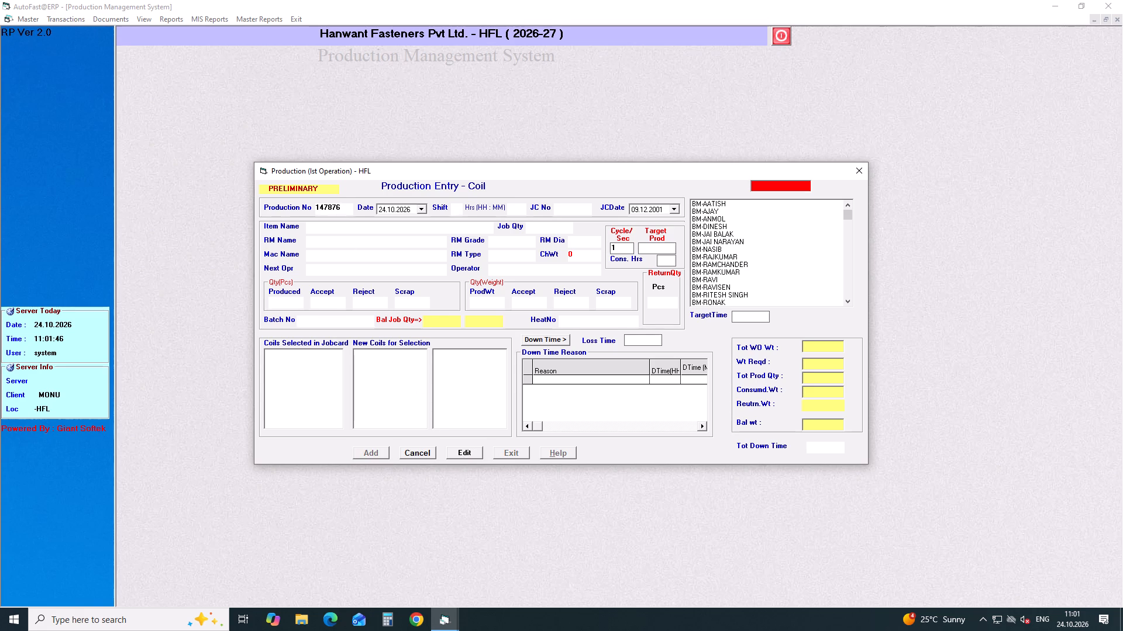
pyautogui.press('BackSpace')
pyautogui.press('5')
pyautogui.click(472, 455)
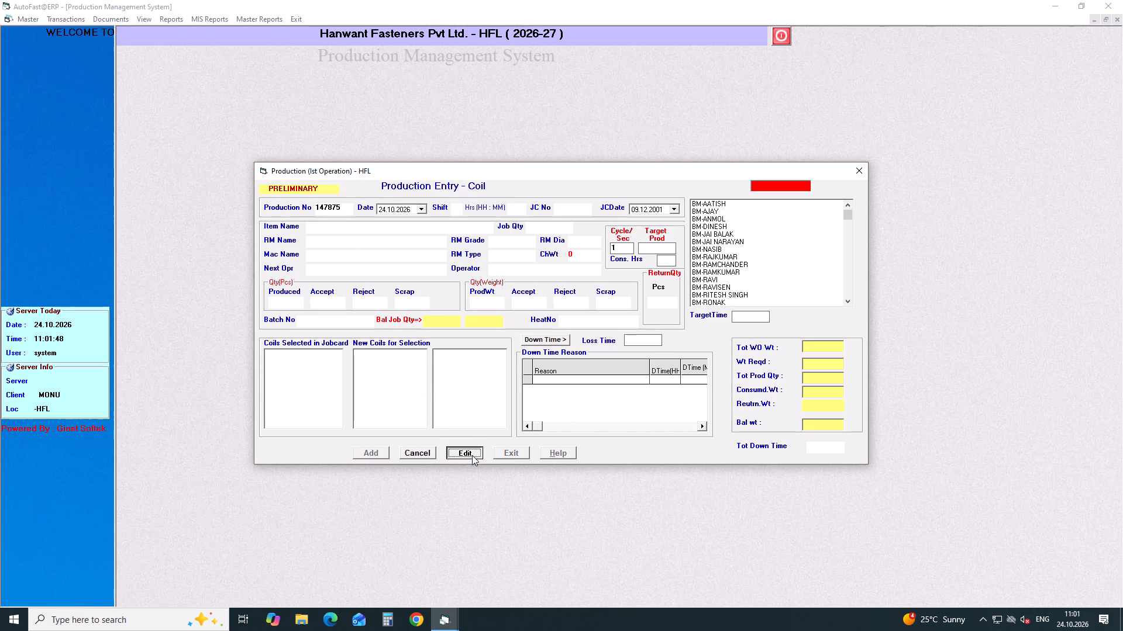
pyautogui.click(456, 209)
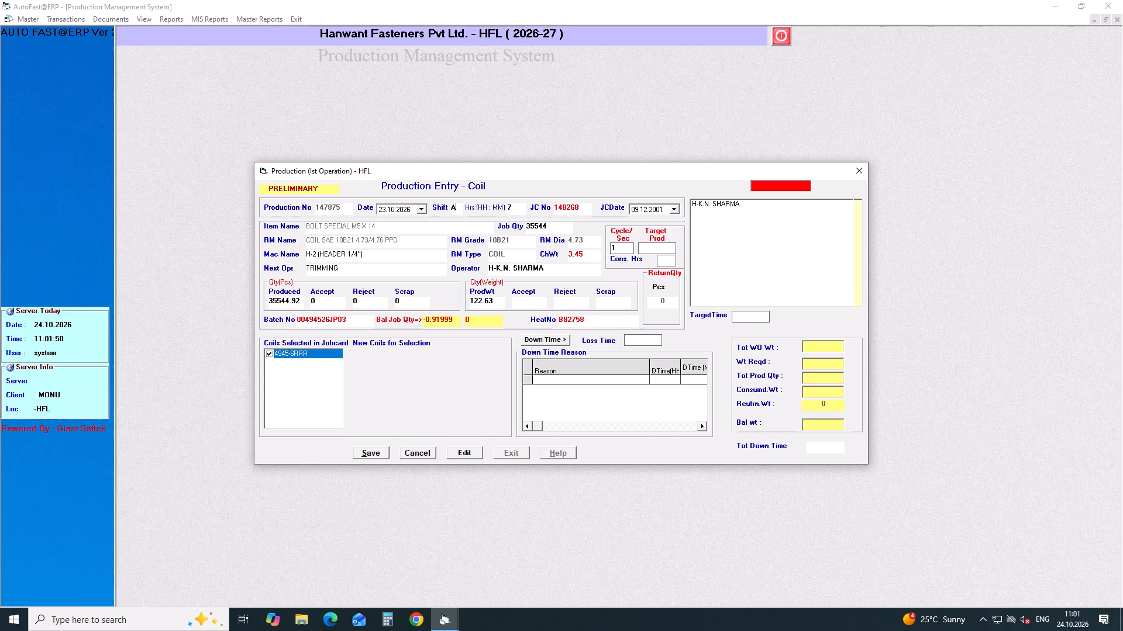
pyautogui.press('BackSpace')
pyautogui.press('b')
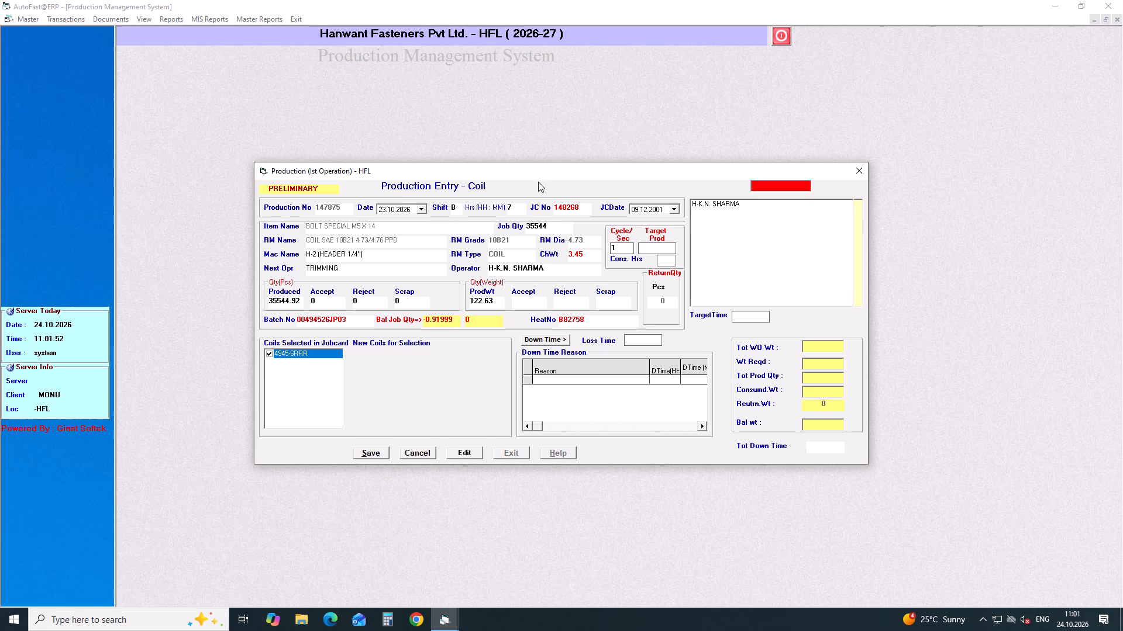
pyautogui.click(377, 452)
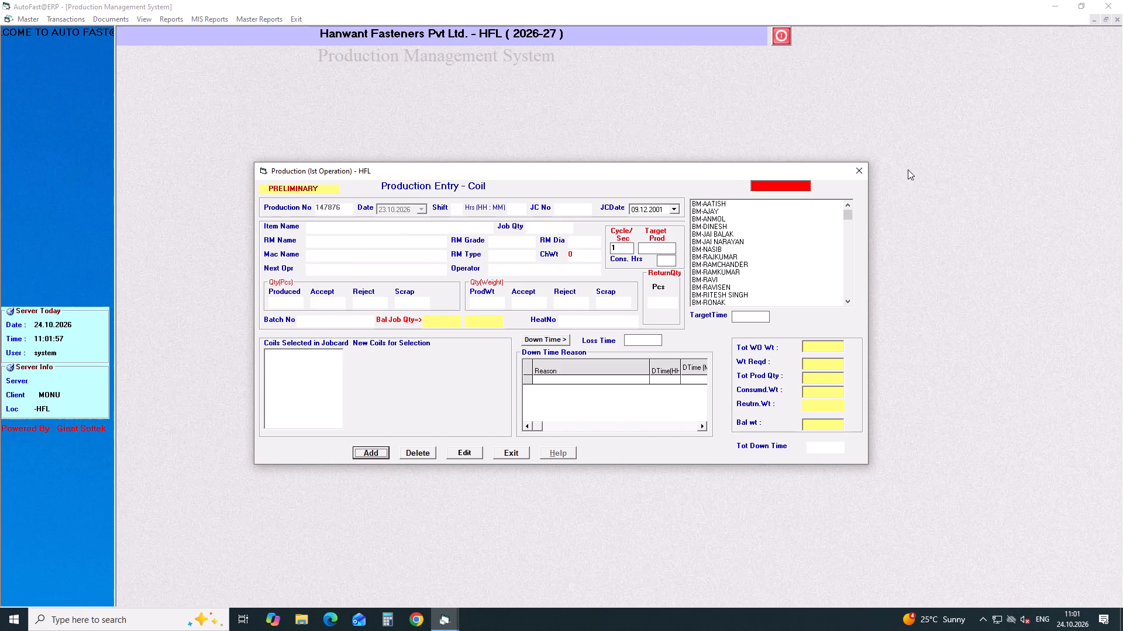
pyautogui.click(864, 168)
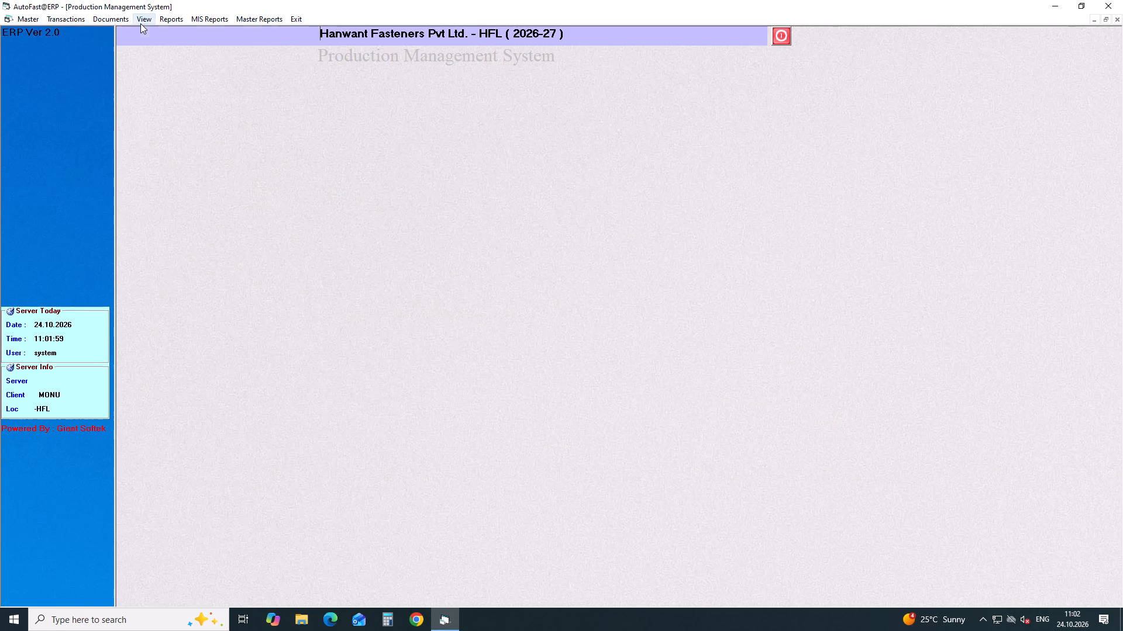
# Reopen the list of material pending for inspection and load the BOLT SPECIAL M5 X 14 record into the final production entry for editing.
pyautogui.click(140, 23)
pyautogui.click(143, 29)
pyautogui.press('Return')
pyautogui.press('Return')
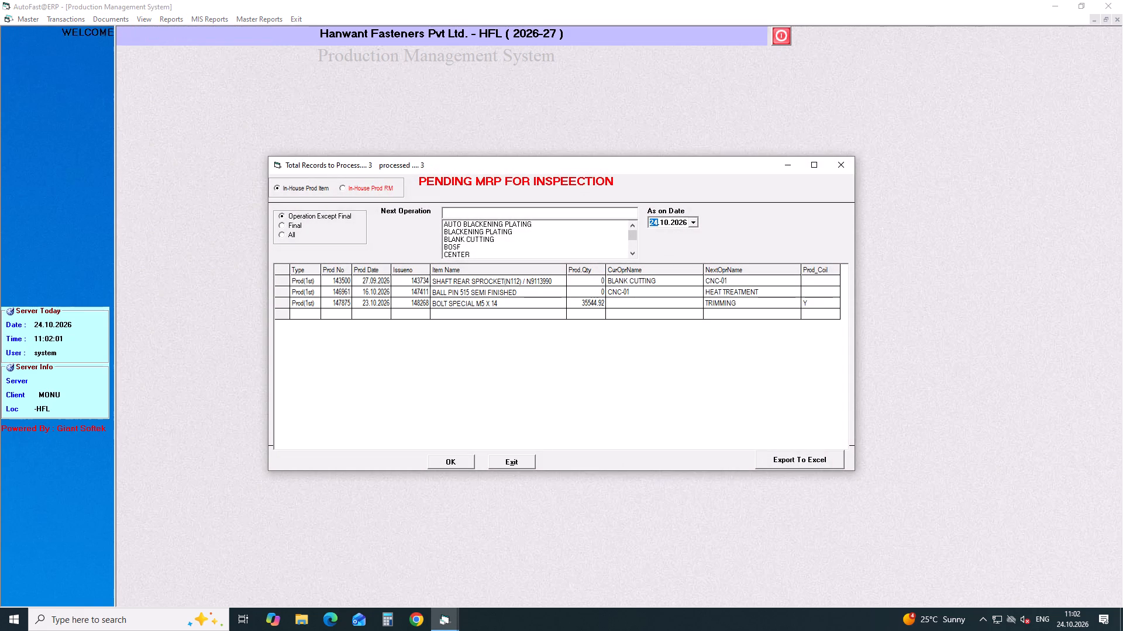
pyautogui.click(428, 304)
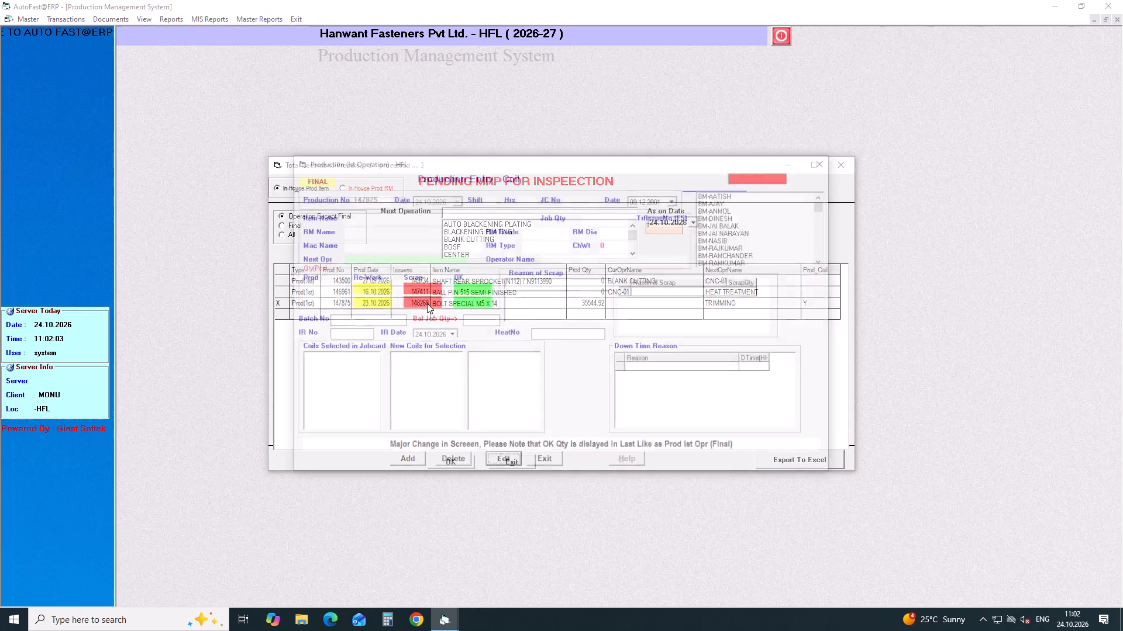
pyautogui.press('Return')
pyautogui.press('Return')
pyautogui.click(509, 460)
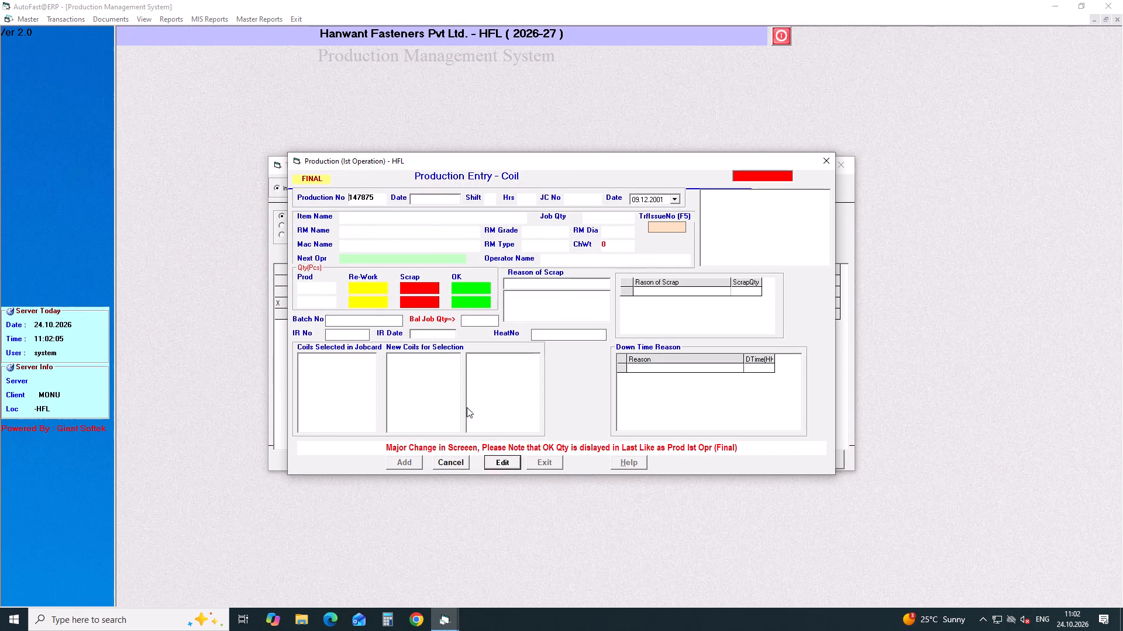
# Enter rework quantity 0, IR number 01 and IR date 24.10.2026 in the final production entry, and save it.
pyautogui.doubleClick(374, 289)
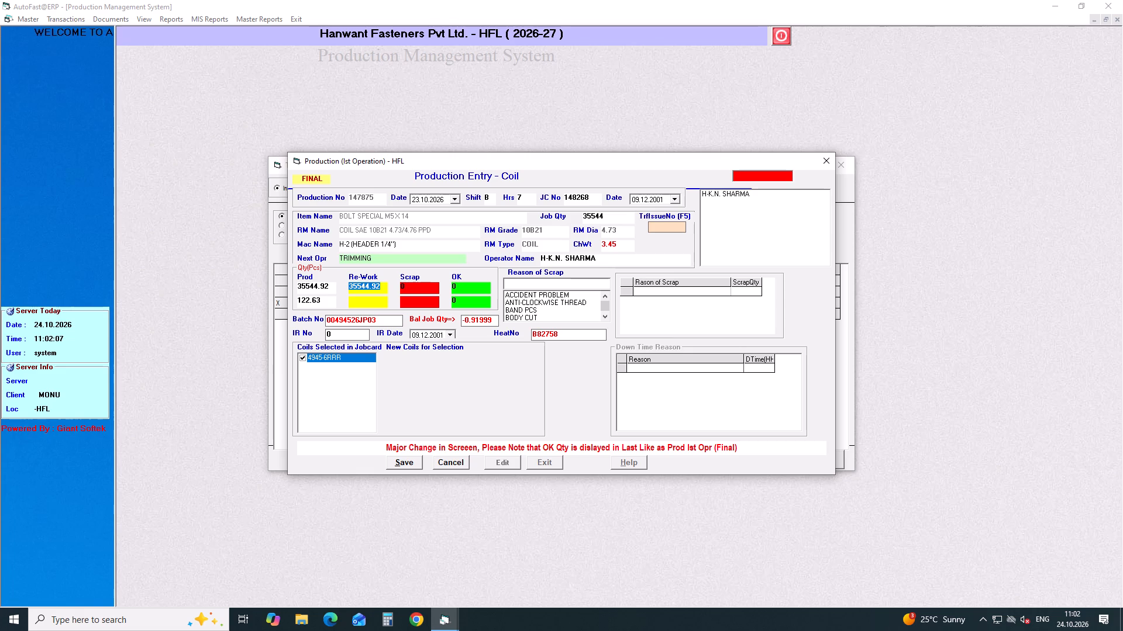
pyautogui.press('0')
pyautogui.press('Return')
pyautogui.press('Return')
pyautogui.press('Return')
pyautogui.press('Return')
pyautogui.press('Right')
pyautogui.press('1')
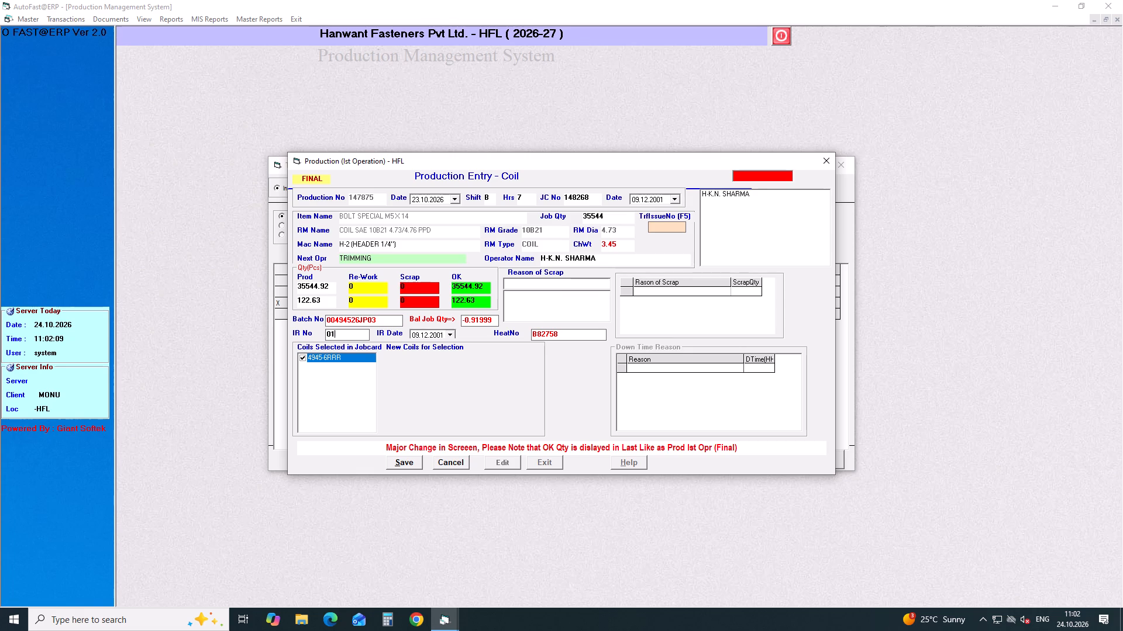
pyautogui.press('Return')
pyautogui.click(452, 334)
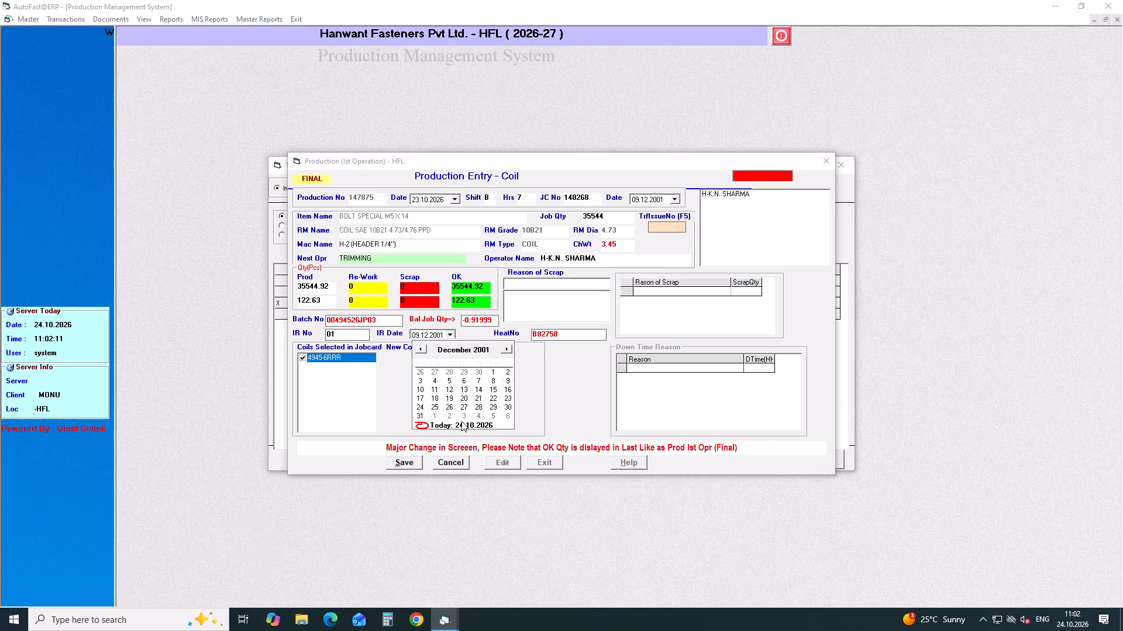
pyautogui.click(461, 423)
pyautogui.click(402, 462)
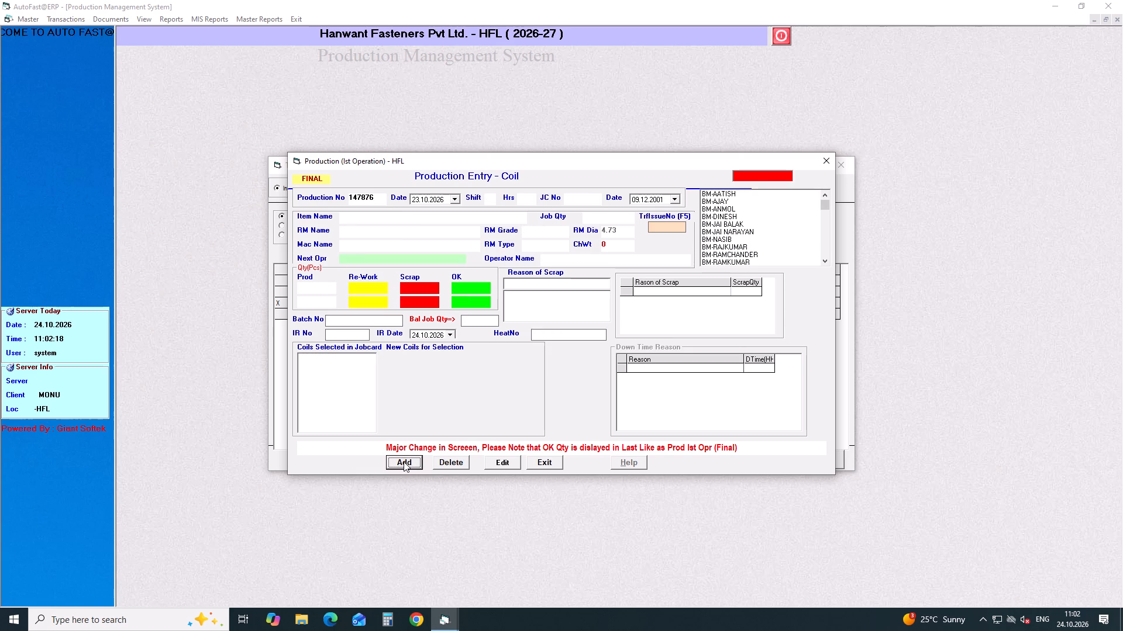
# Close the final production entry and the list of material pending for inspection.
pyautogui.click(825, 163)
pyautogui.click(842, 171)
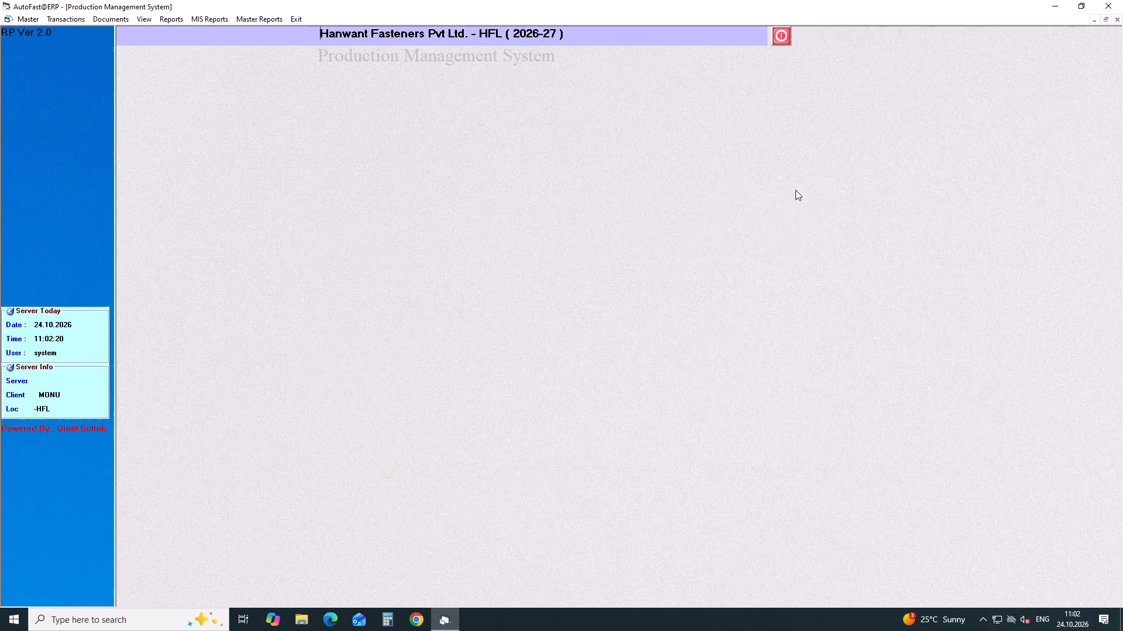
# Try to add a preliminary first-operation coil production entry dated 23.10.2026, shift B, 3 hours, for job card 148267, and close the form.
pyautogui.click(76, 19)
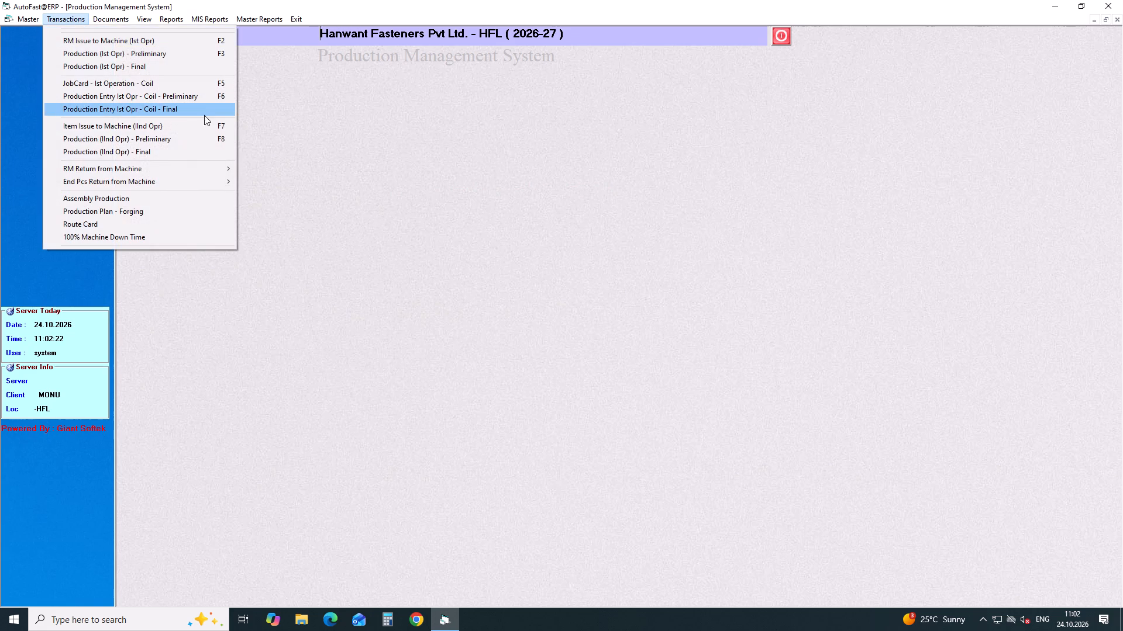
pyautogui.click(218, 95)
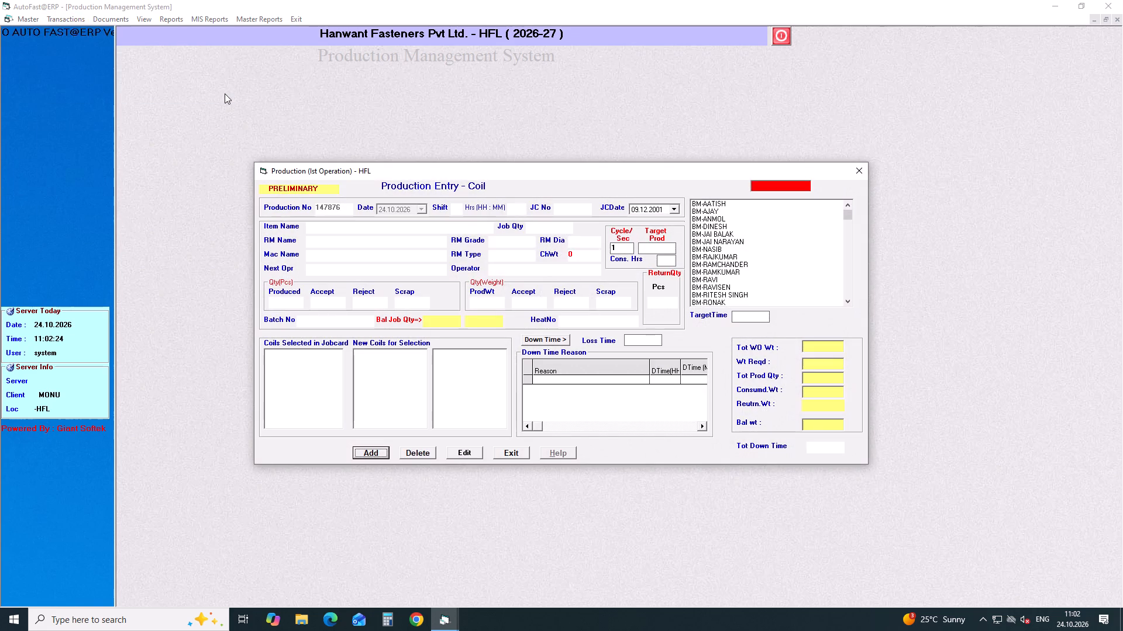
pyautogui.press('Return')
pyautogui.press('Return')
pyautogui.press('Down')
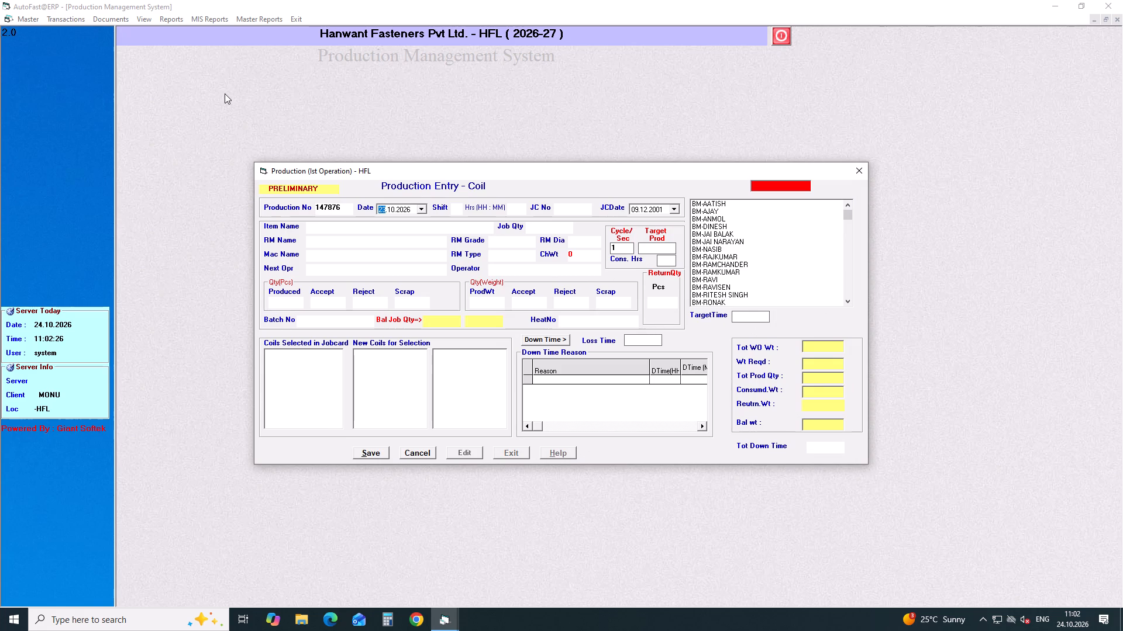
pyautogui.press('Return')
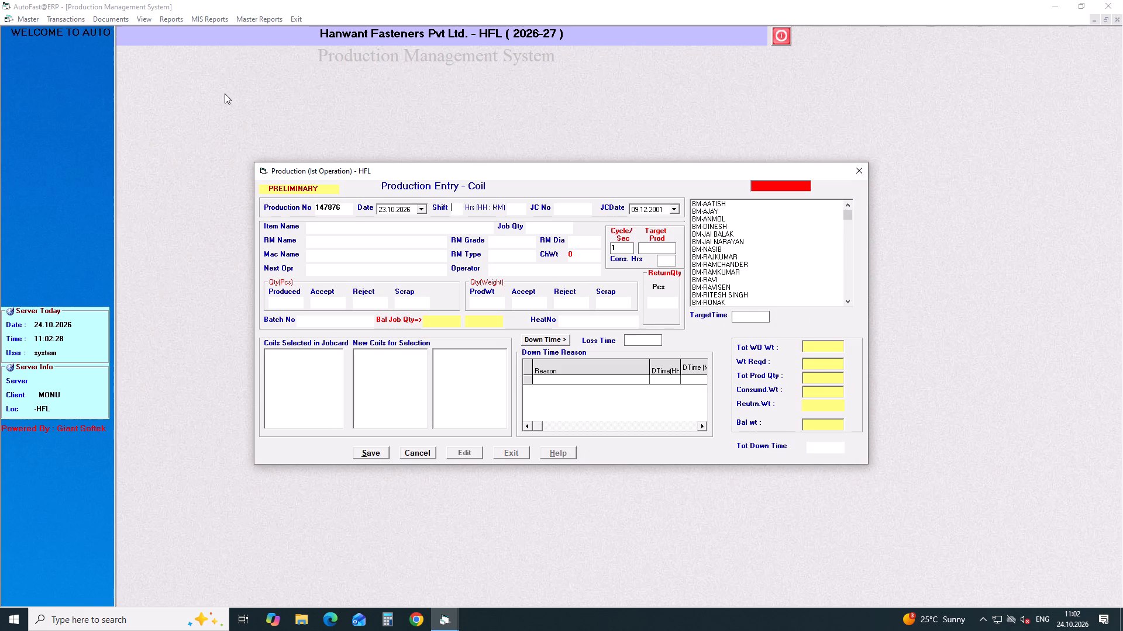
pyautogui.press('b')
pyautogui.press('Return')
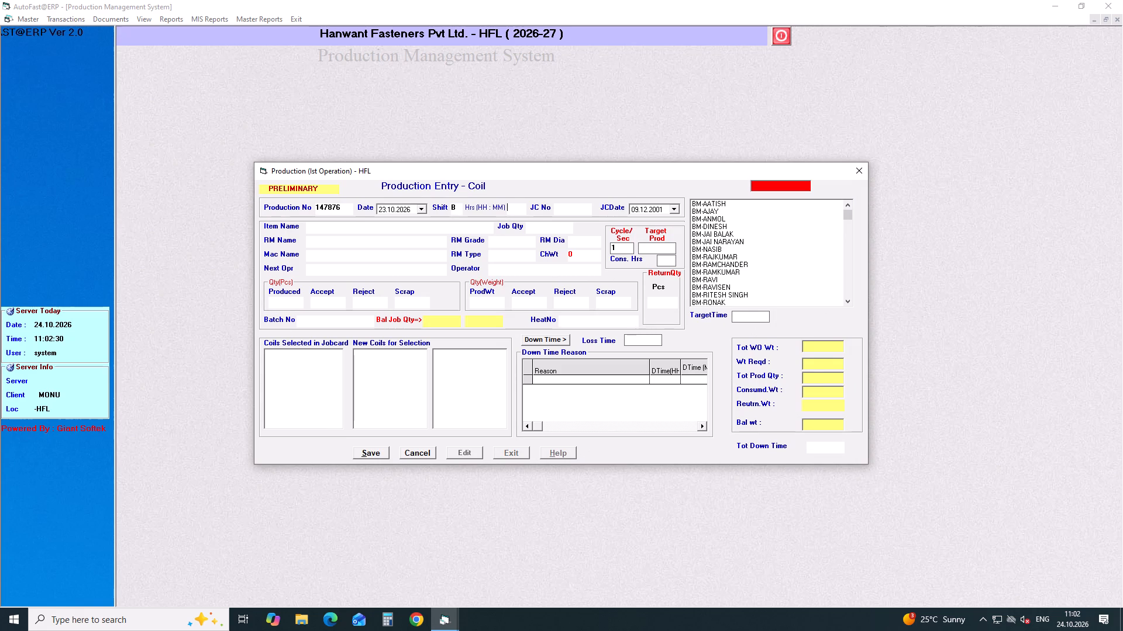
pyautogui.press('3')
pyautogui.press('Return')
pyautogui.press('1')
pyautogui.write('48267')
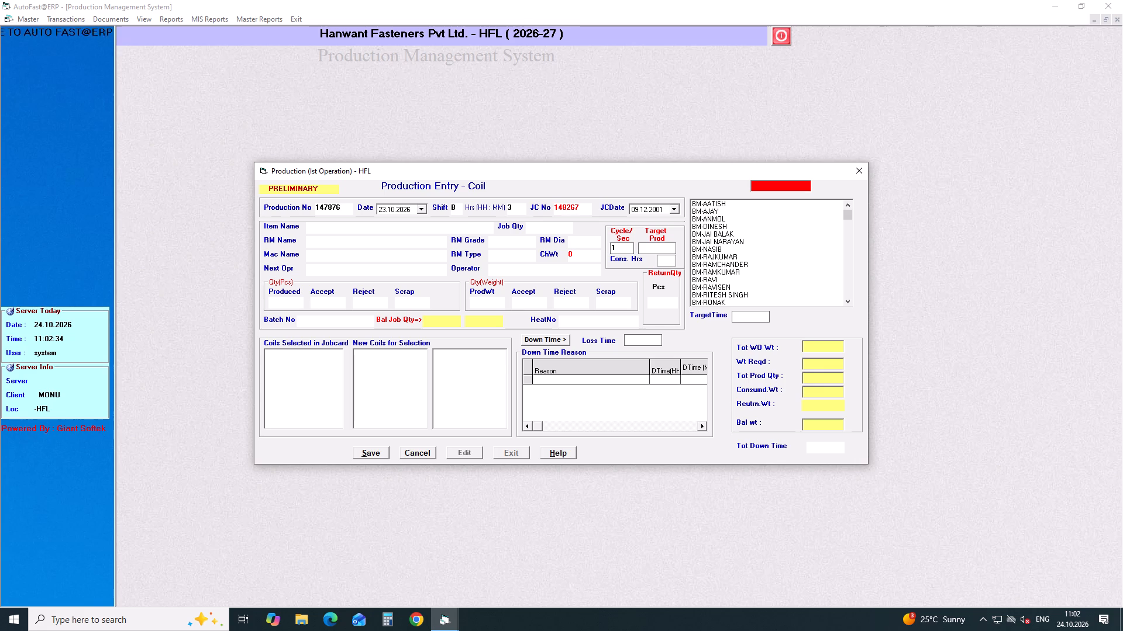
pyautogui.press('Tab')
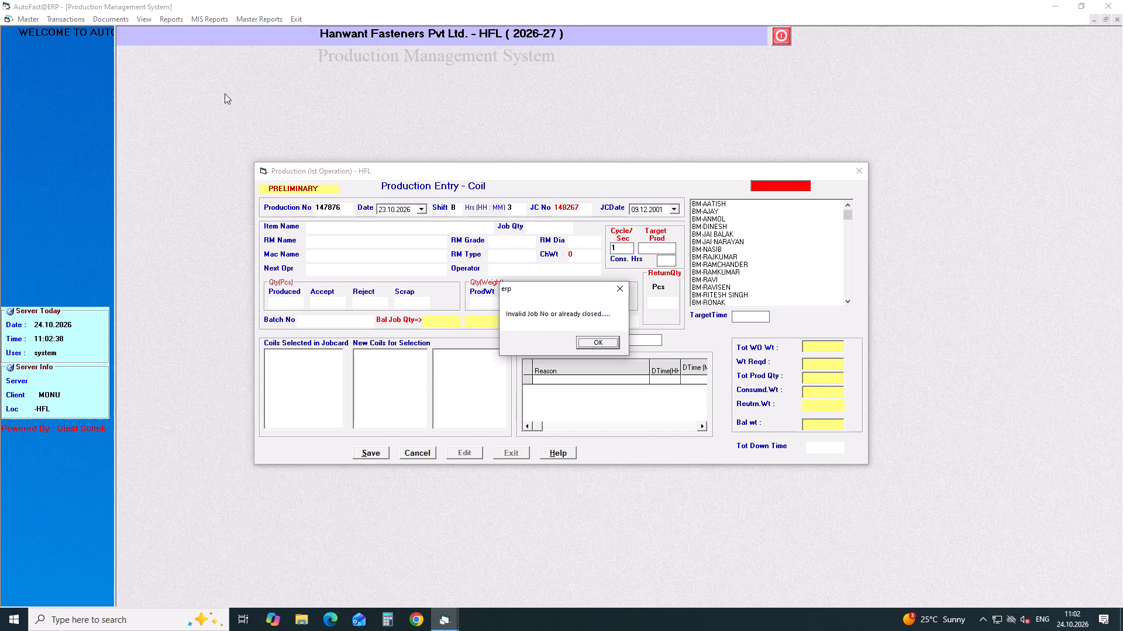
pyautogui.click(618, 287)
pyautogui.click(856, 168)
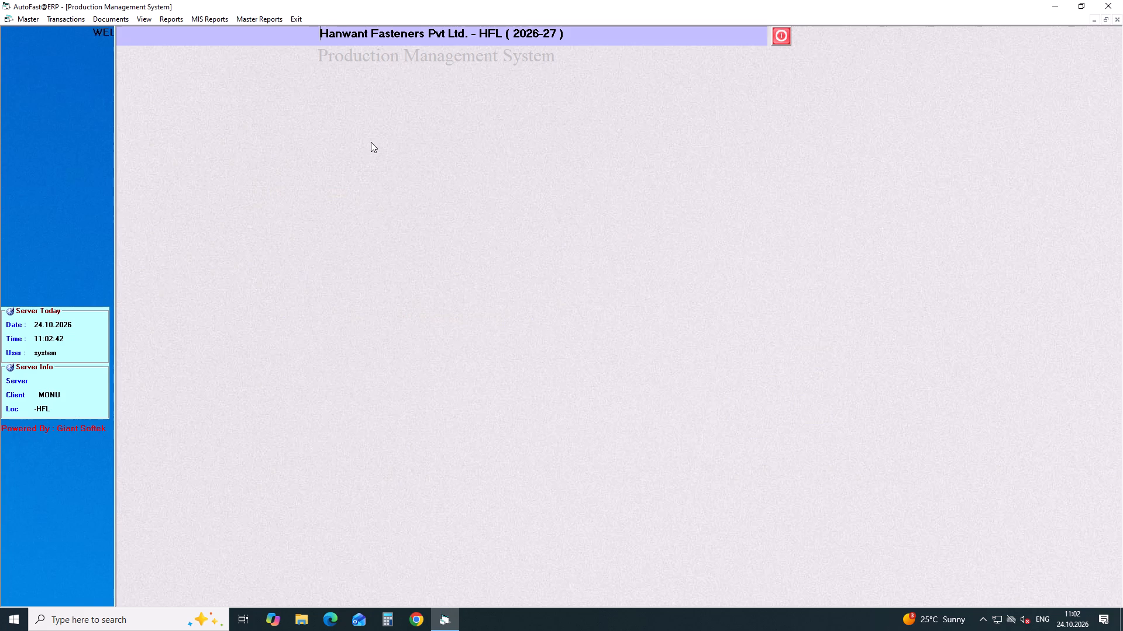
# Open the first-operation coil job card form and load job card 148267 for editing.
pyautogui.click(73, 19)
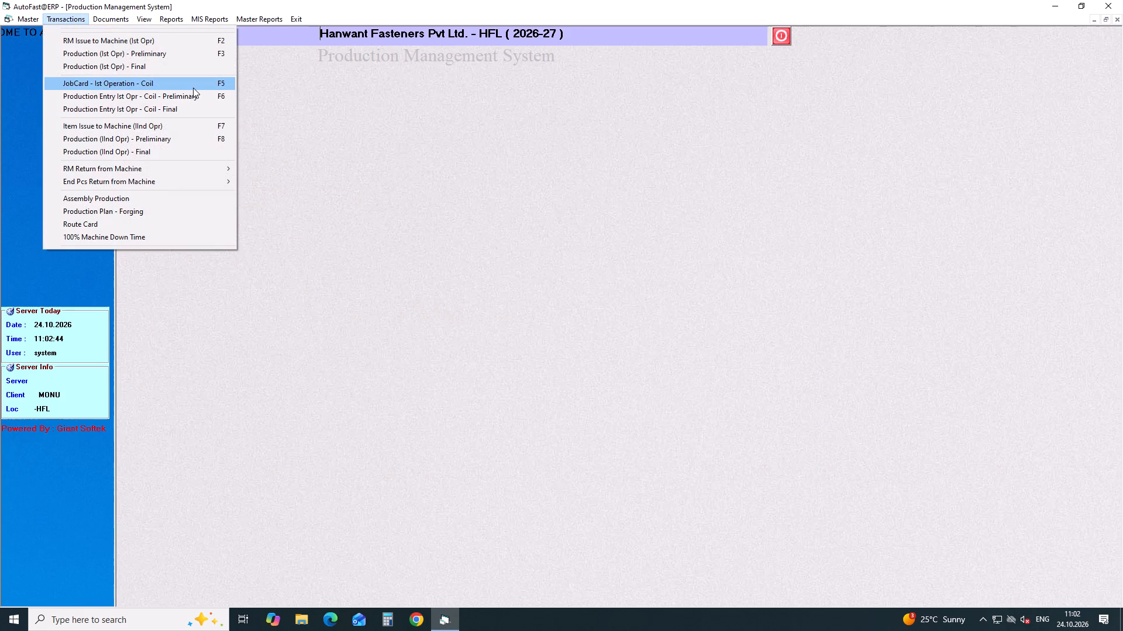
pyautogui.click(193, 88)
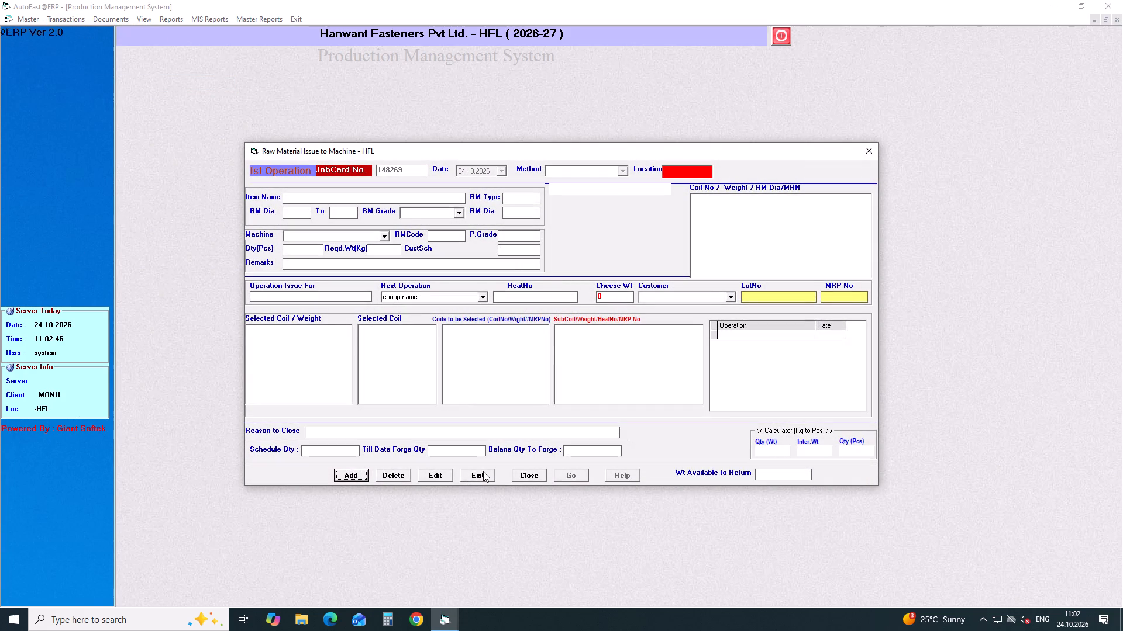
pyautogui.click(443, 475)
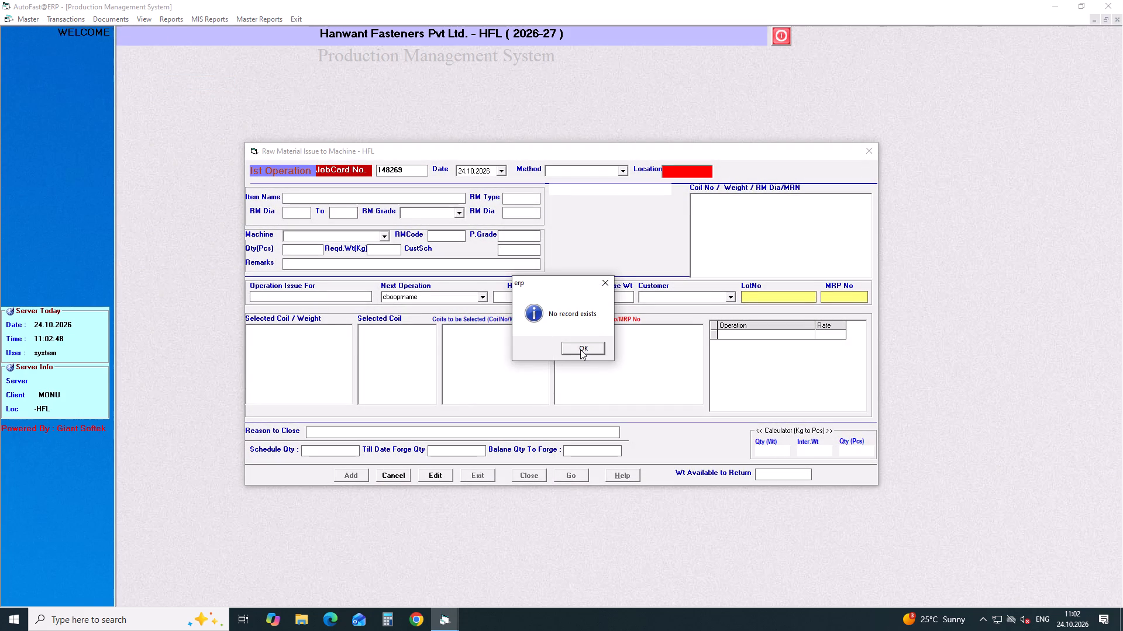
pyautogui.click(580, 349)
pyautogui.click(394, 469)
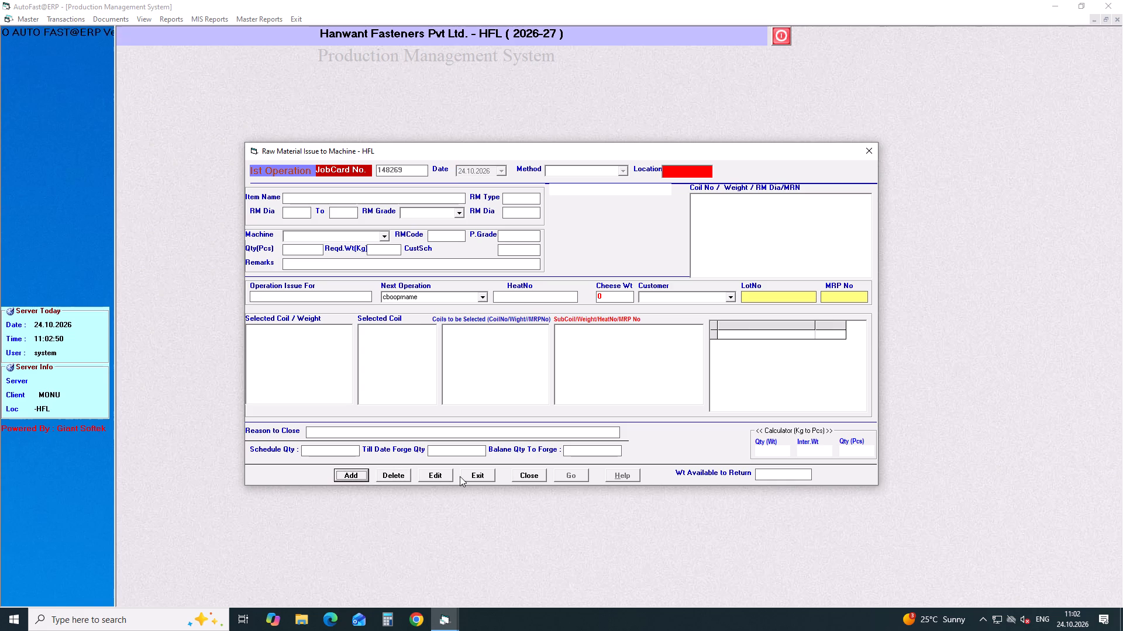
pyautogui.click(442, 474)
pyautogui.click(402, 170)
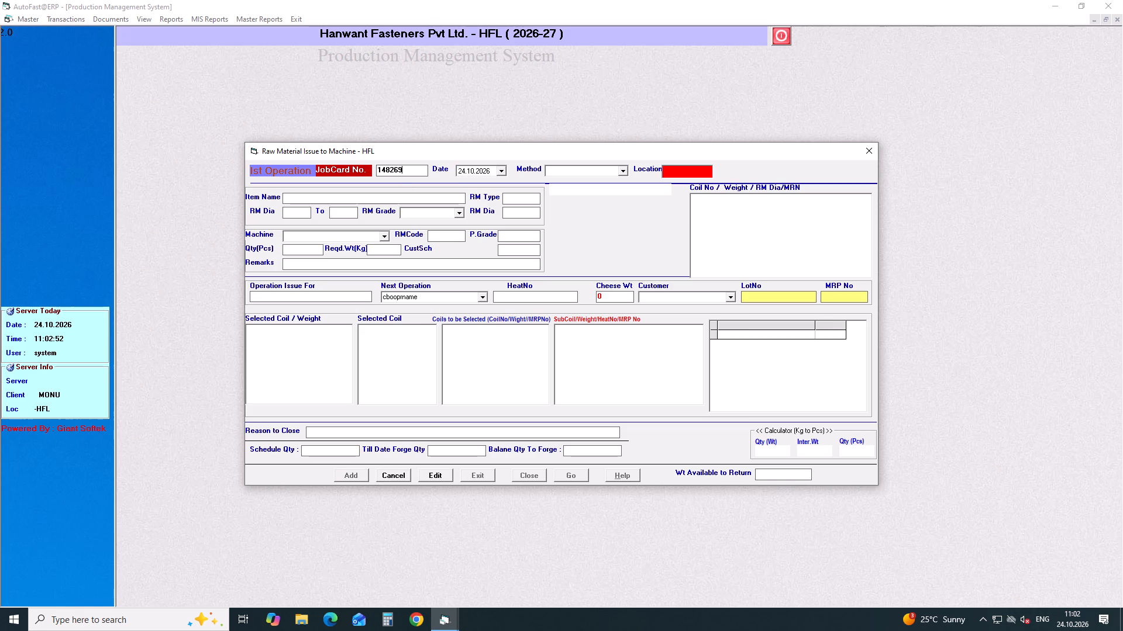
pyautogui.press('BackSpace')
pyautogui.press('7')
pyautogui.press('Return')
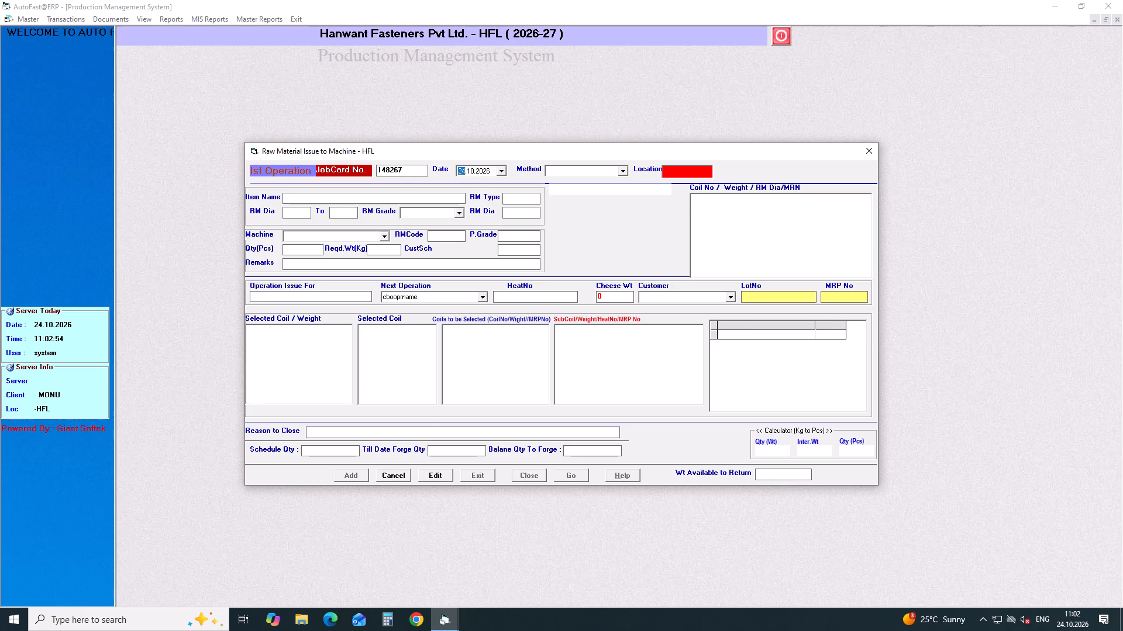
pyautogui.click(437, 476)
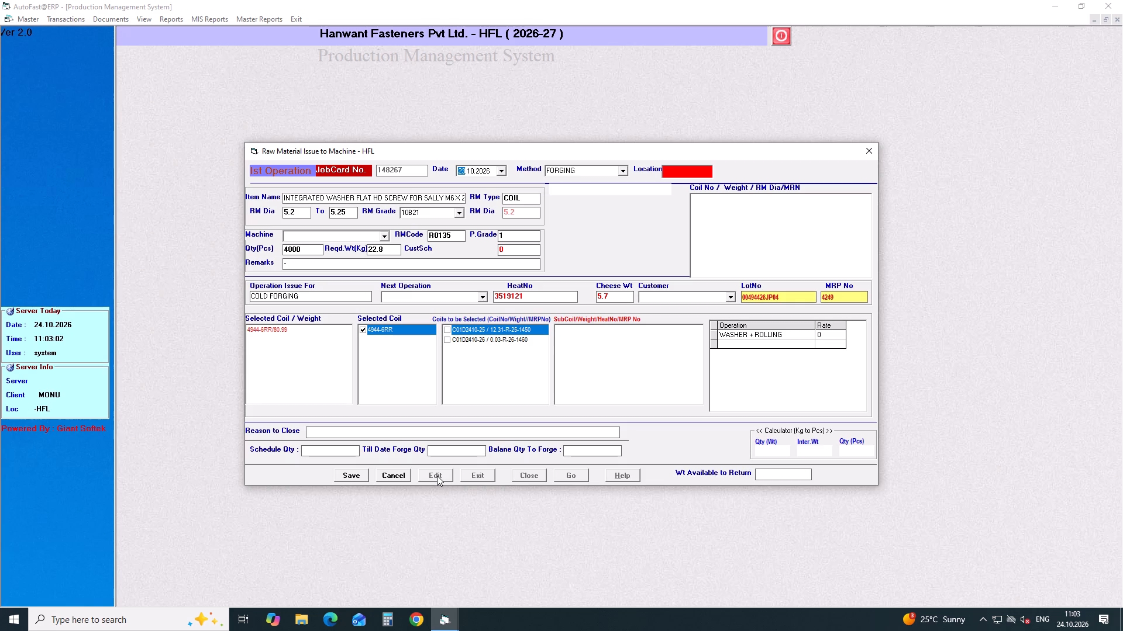
# Set the job card quantity to 1 piece and try to save it.
pyautogui.click(307, 251)
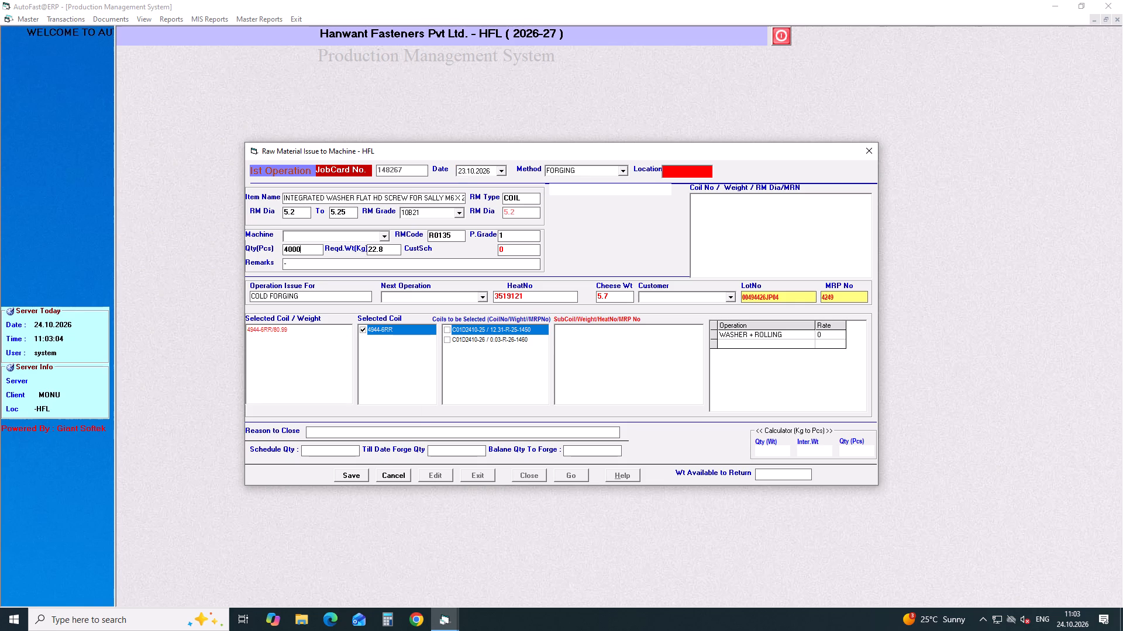
pyautogui.press('BackSpace')
pyautogui.press('BackSpace')
pyautogui.press('BackSpace')
pyautogui.press('BackSpace')
pyautogui.press('BackSpace')
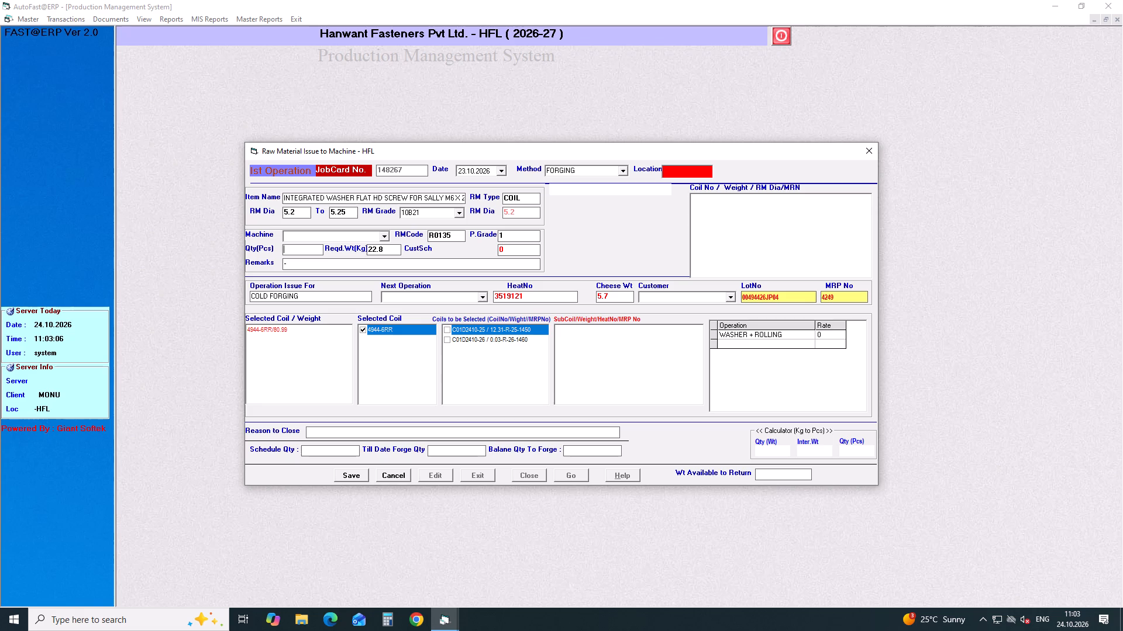
pyautogui.press('1')
pyautogui.press('Return')
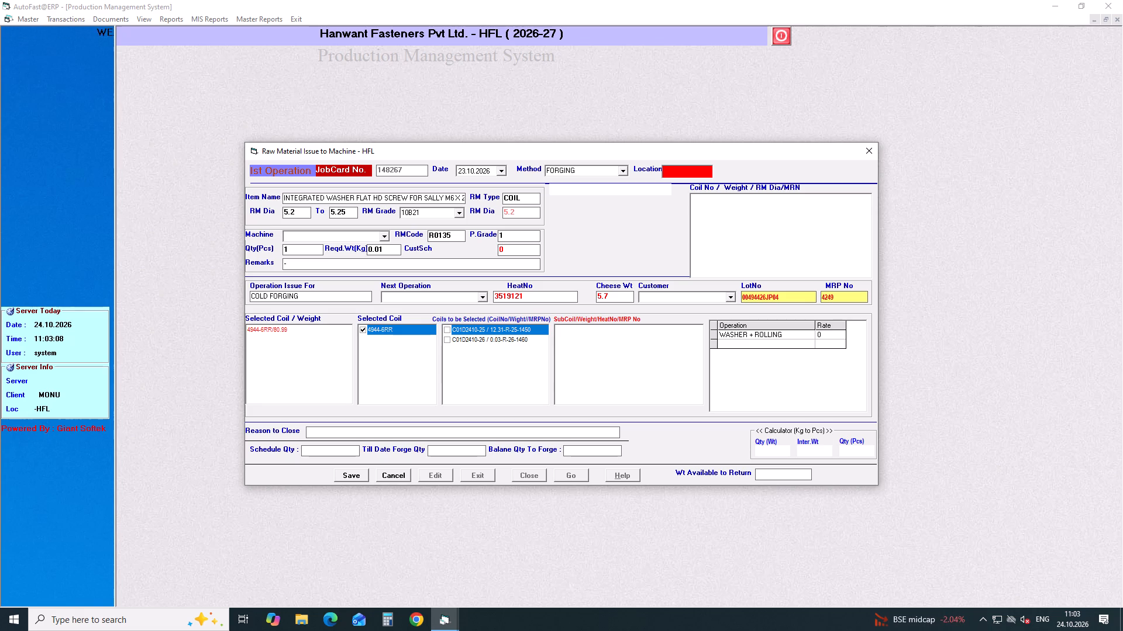
pyautogui.click(354, 478)
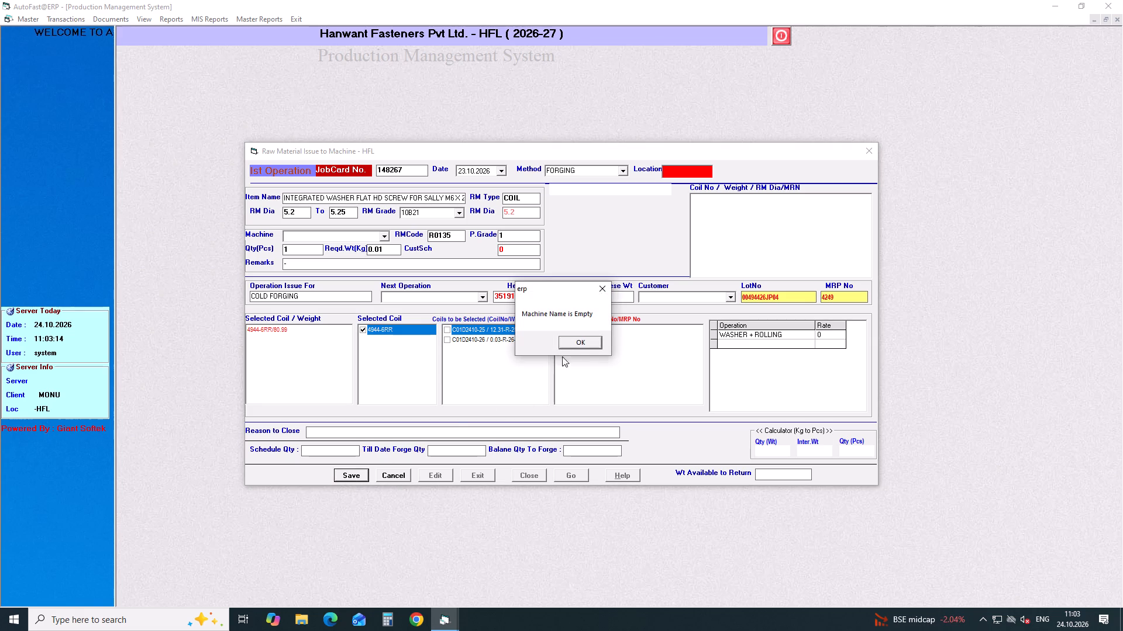
pyautogui.click(573, 349)
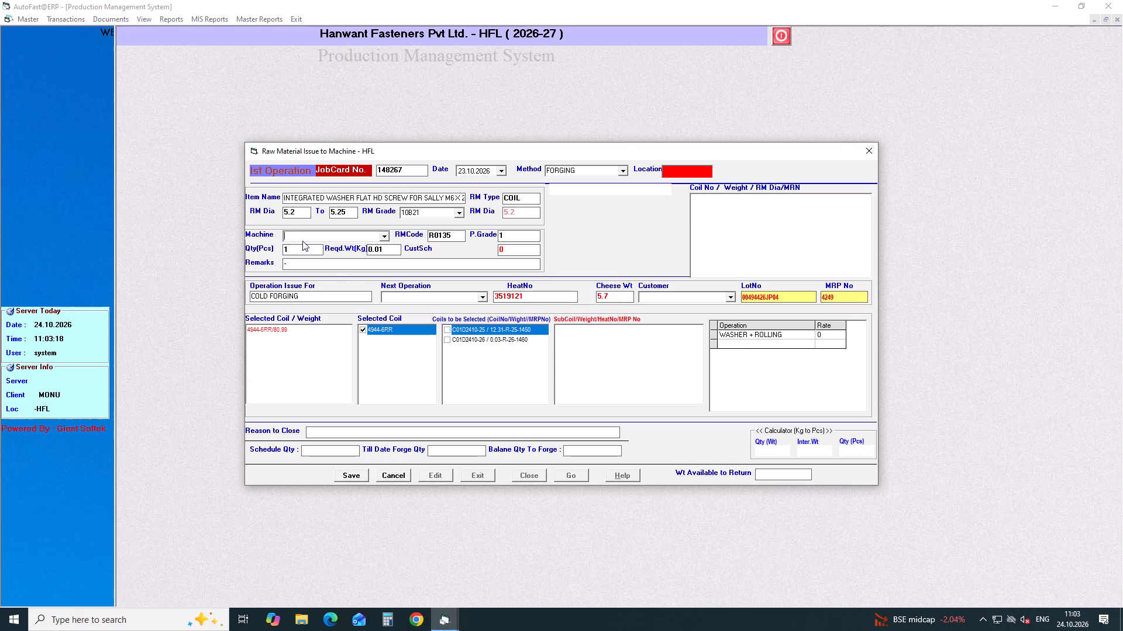
# Assign machine H-2 (HEADER 1/4") to job card 148267.
pyautogui.press('h')
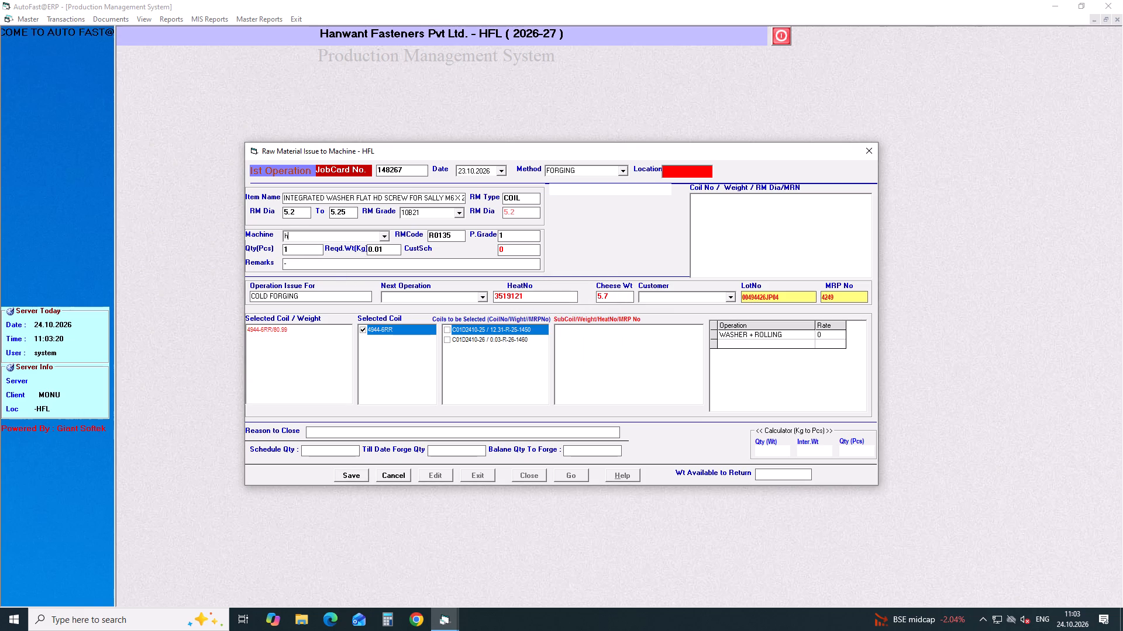
pyautogui.press('2')
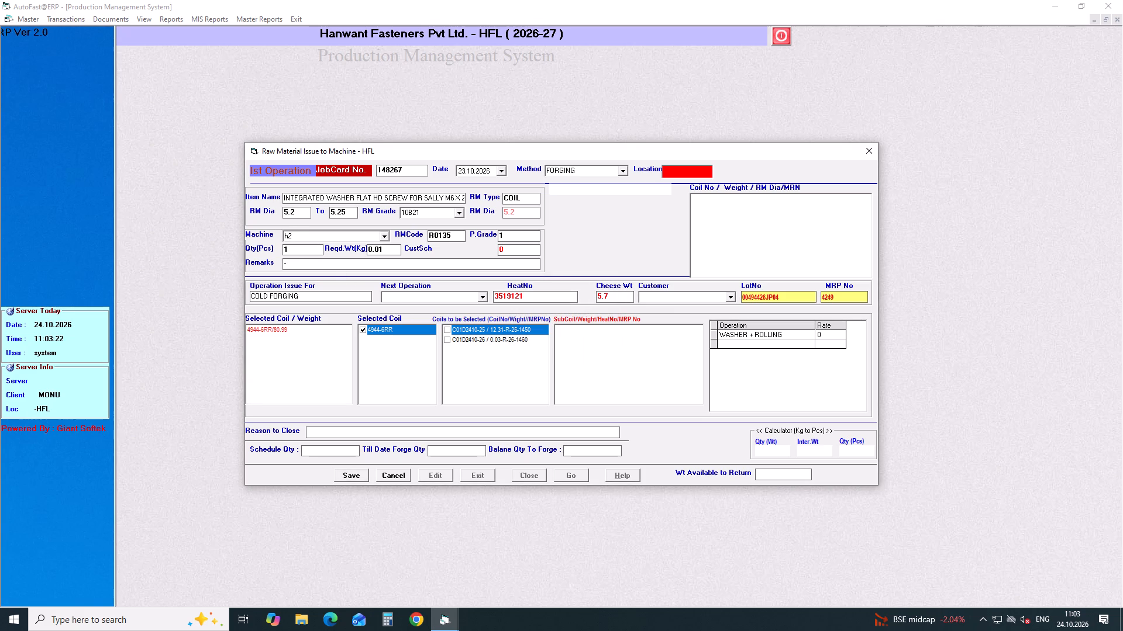
pyautogui.press('BackSpace')
pyautogui.press('Down')
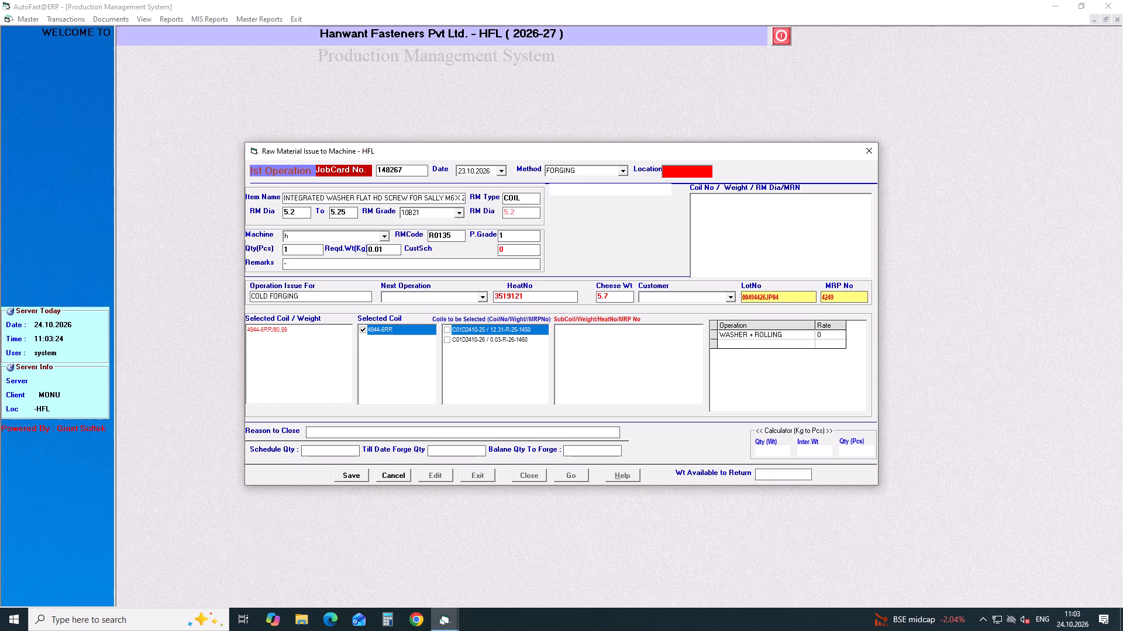
pyautogui.press('Down')
pyautogui.press('Return')
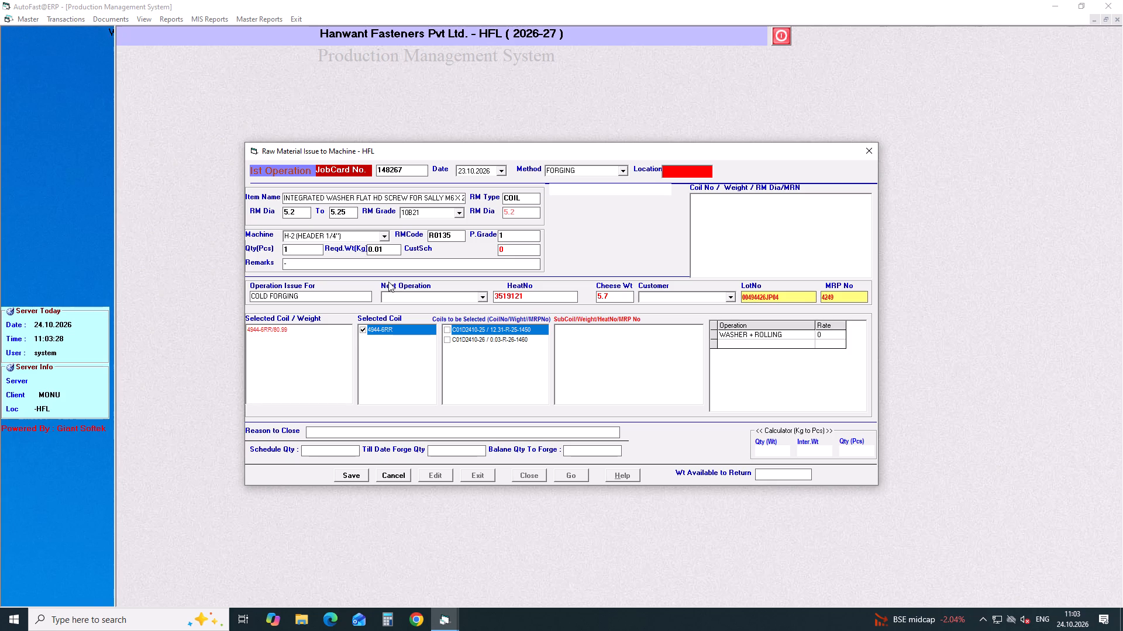
# Choose WASHER + ROLLING as the job card's next operation and save the job card.
pyautogui.press('Return')
pyautogui.press('Return')
pyautogui.press('Return')
pyautogui.press('Return')
pyautogui.press('Return')
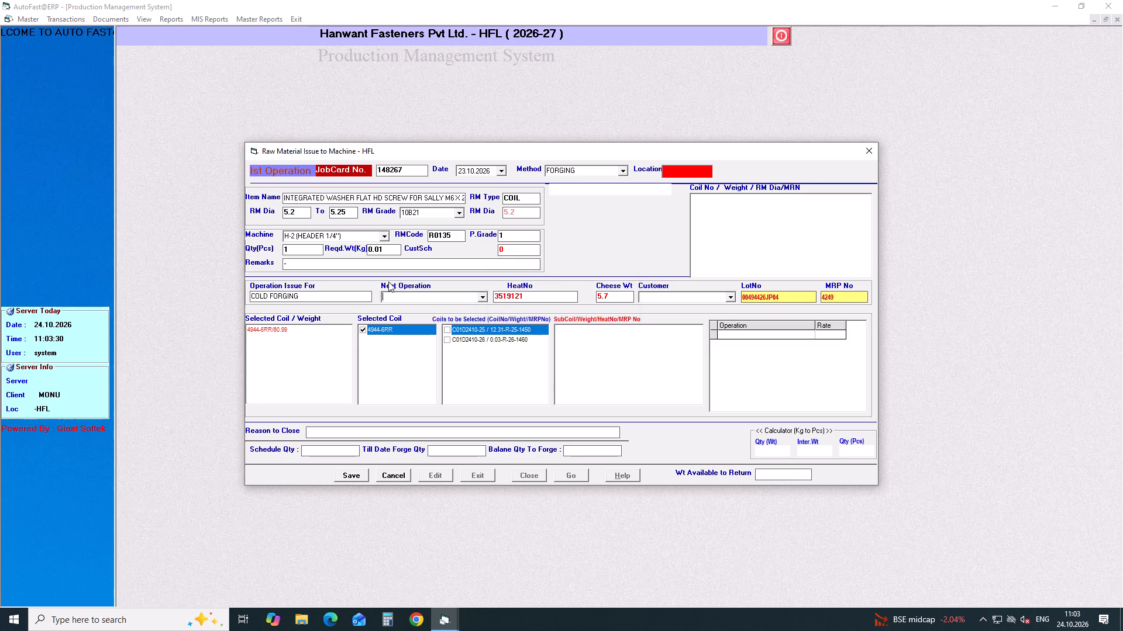
pyautogui.press('Down')
pyautogui.press('Down')
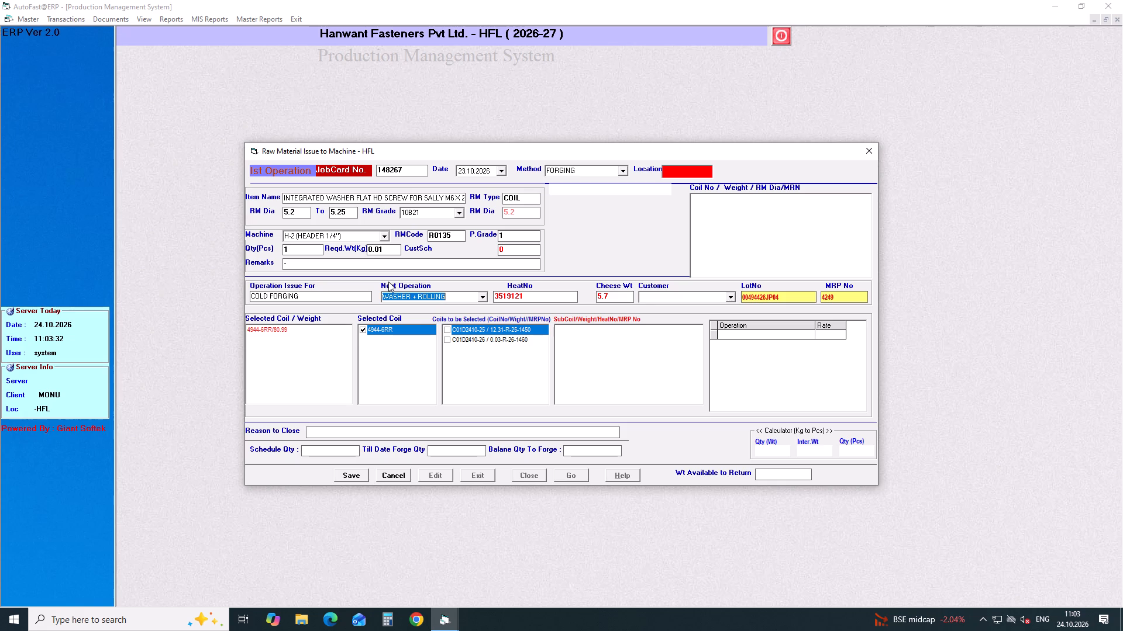
pyautogui.press('Return')
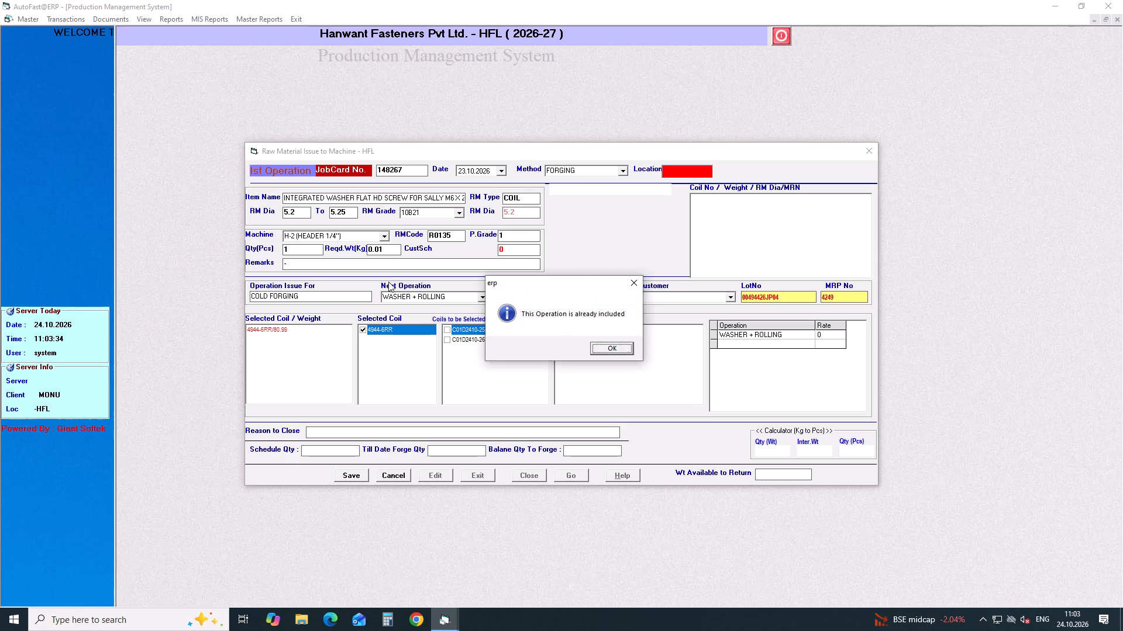
pyautogui.press('Return')
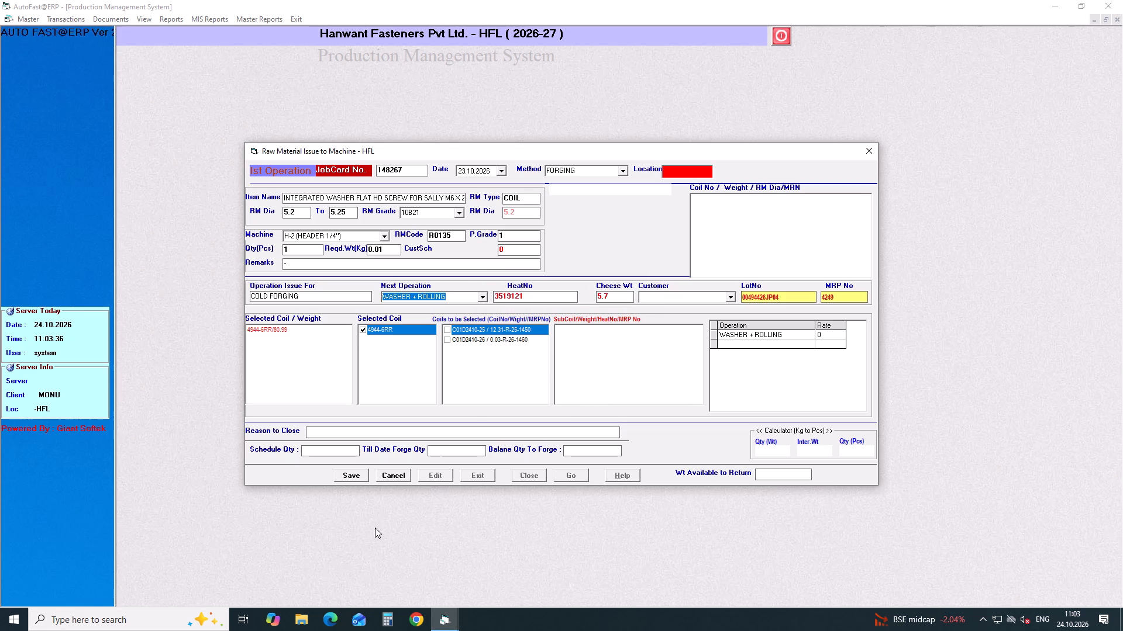
pyautogui.click(357, 478)
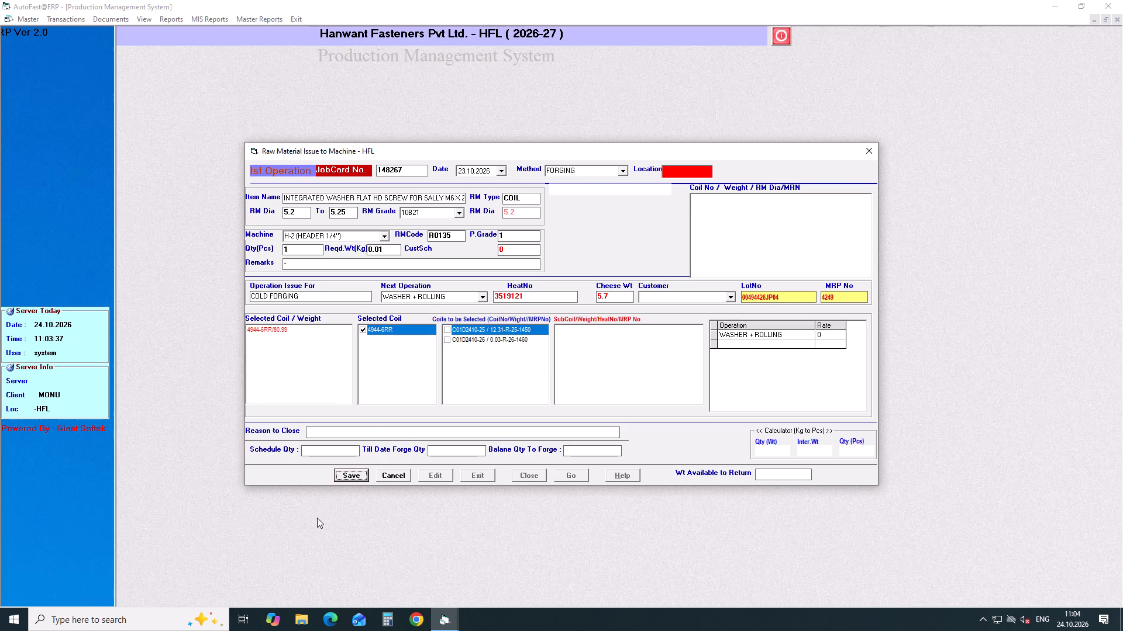
pyautogui.click(349, 476)
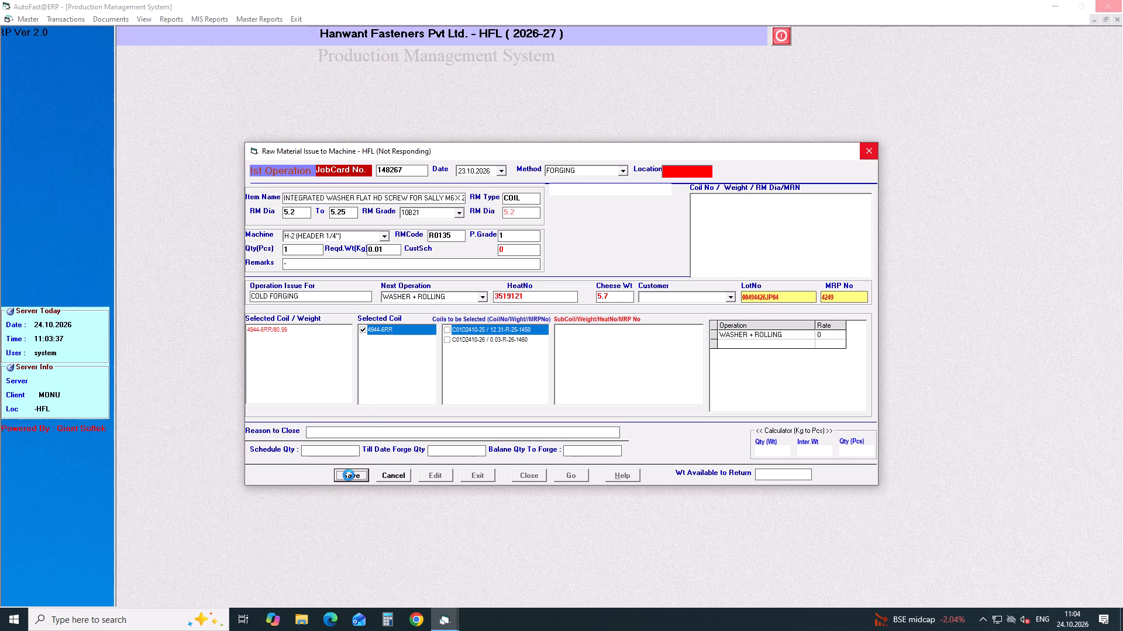
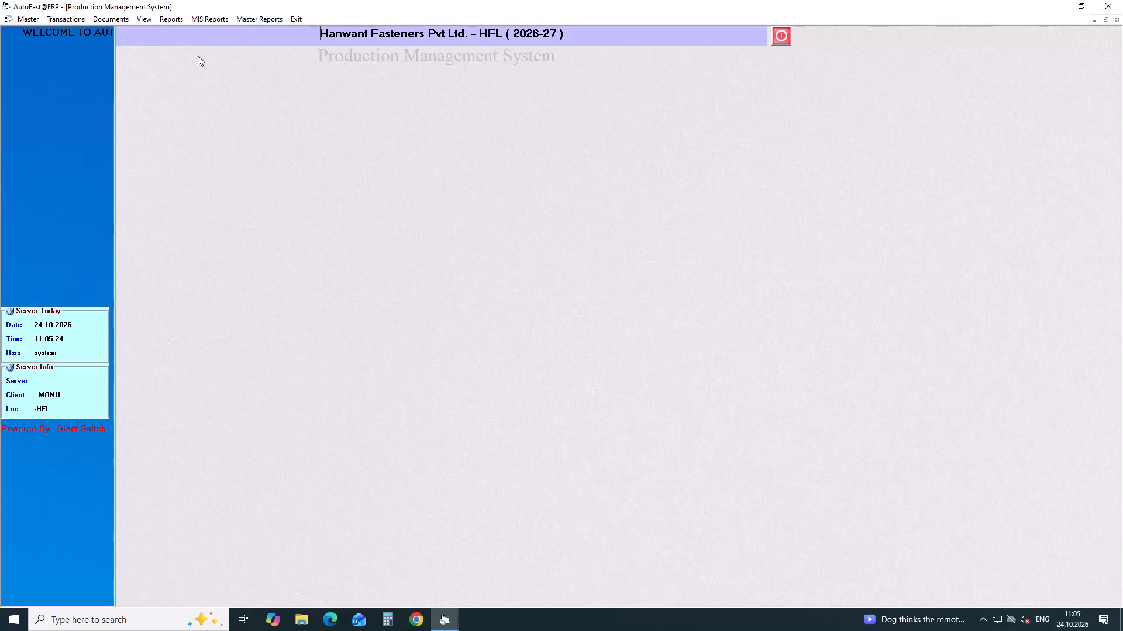
# Open the first-operation coil job card form and close job card 148267 with the reason Planning Changed.
pyautogui.click(64, 16)
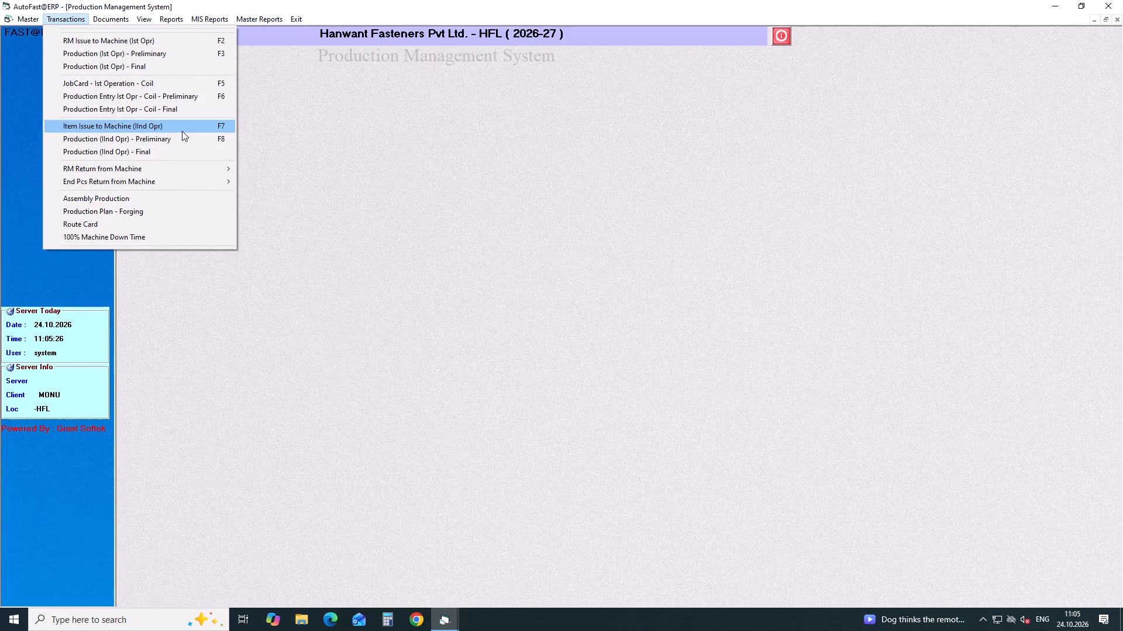
pyautogui.click(206, 84)
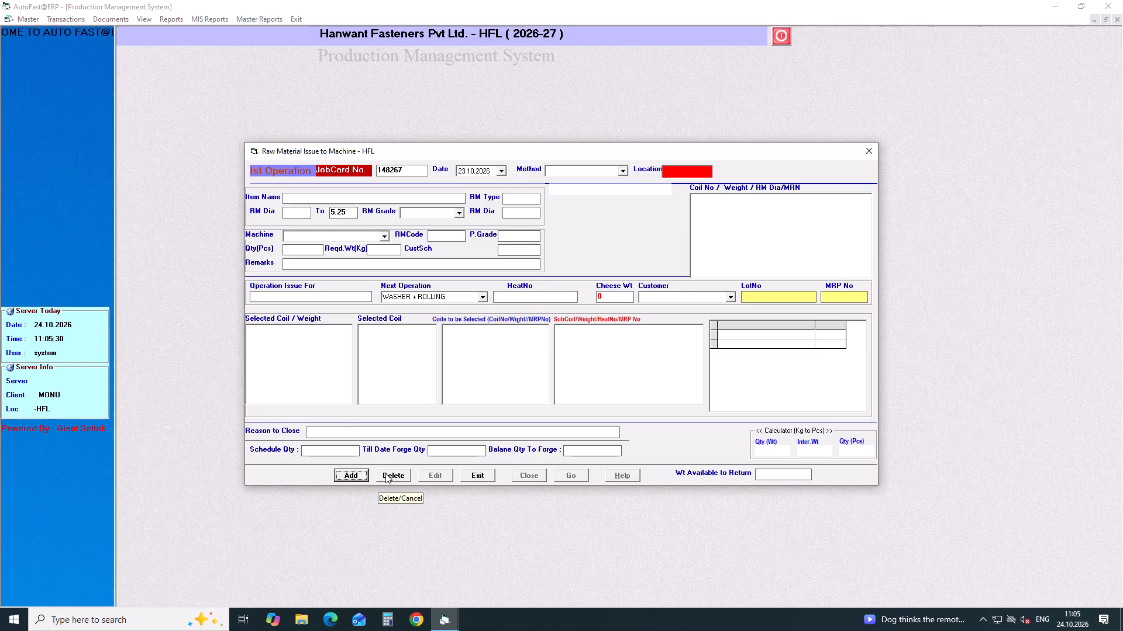
pyautogui.press('Return')
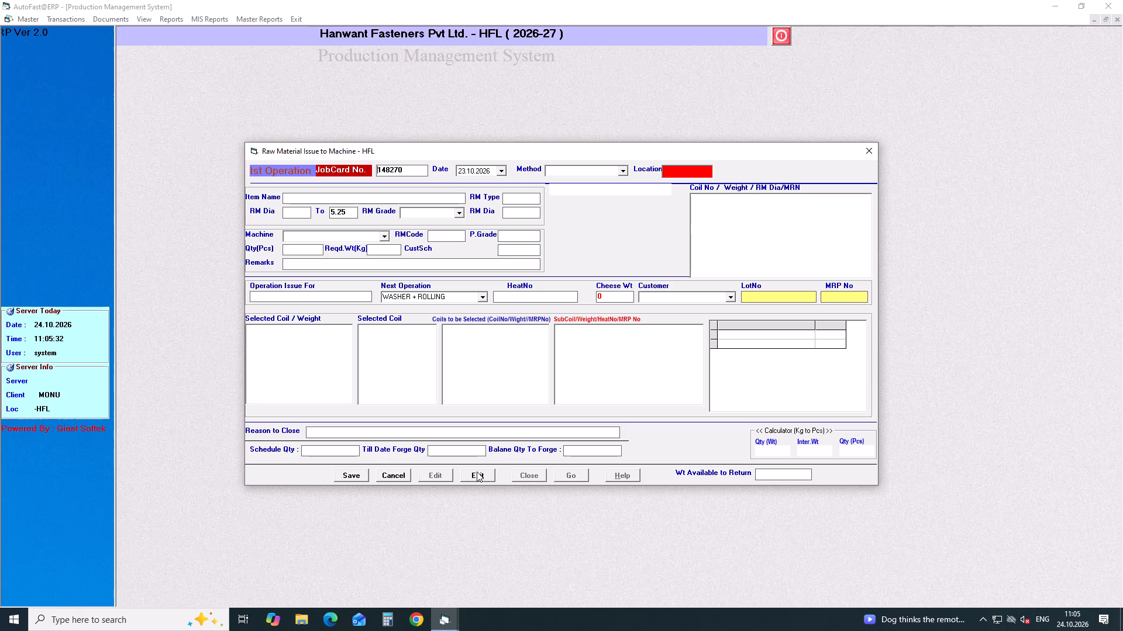
pyautogui.click(399, 474)
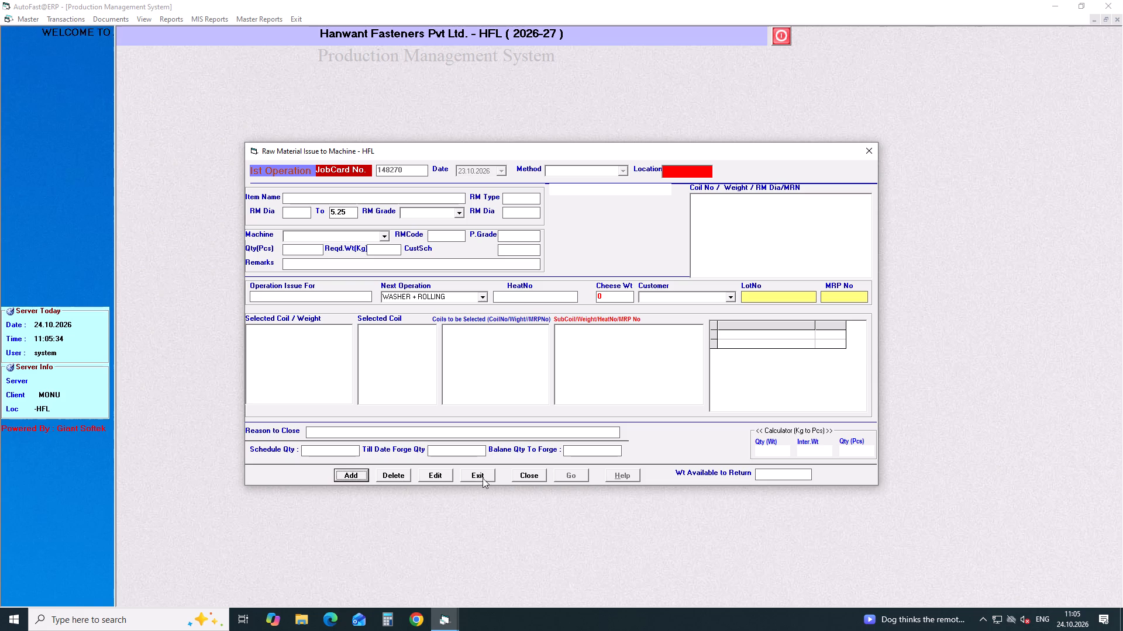
pyautogui.click(528, 474)
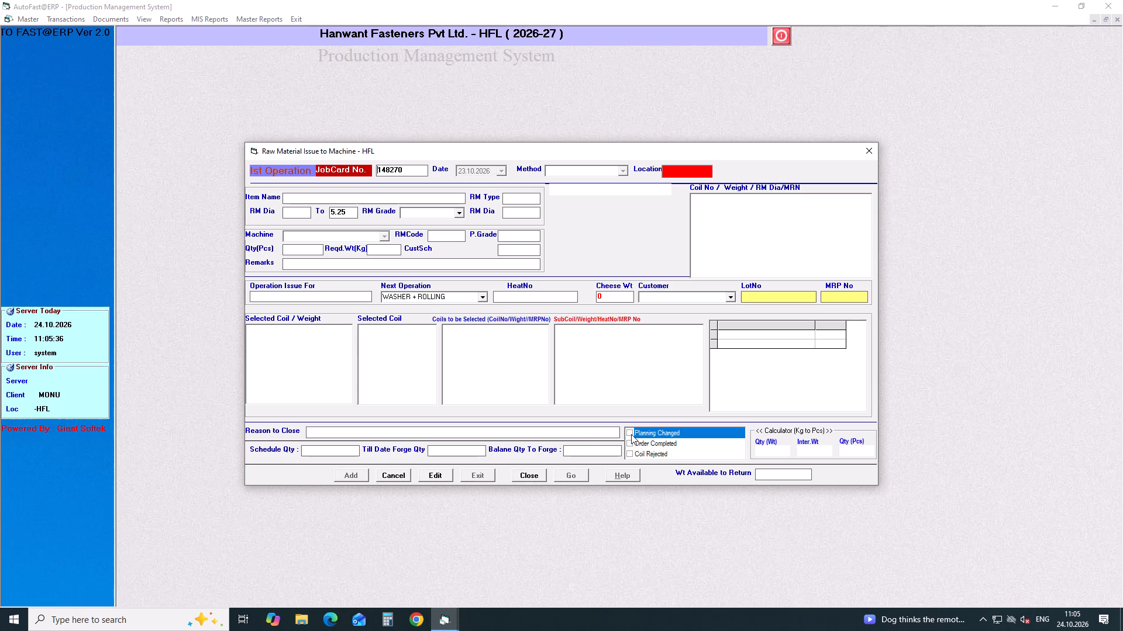
pyautogui.click(631, 434)
pyautogui.click(408, 174)
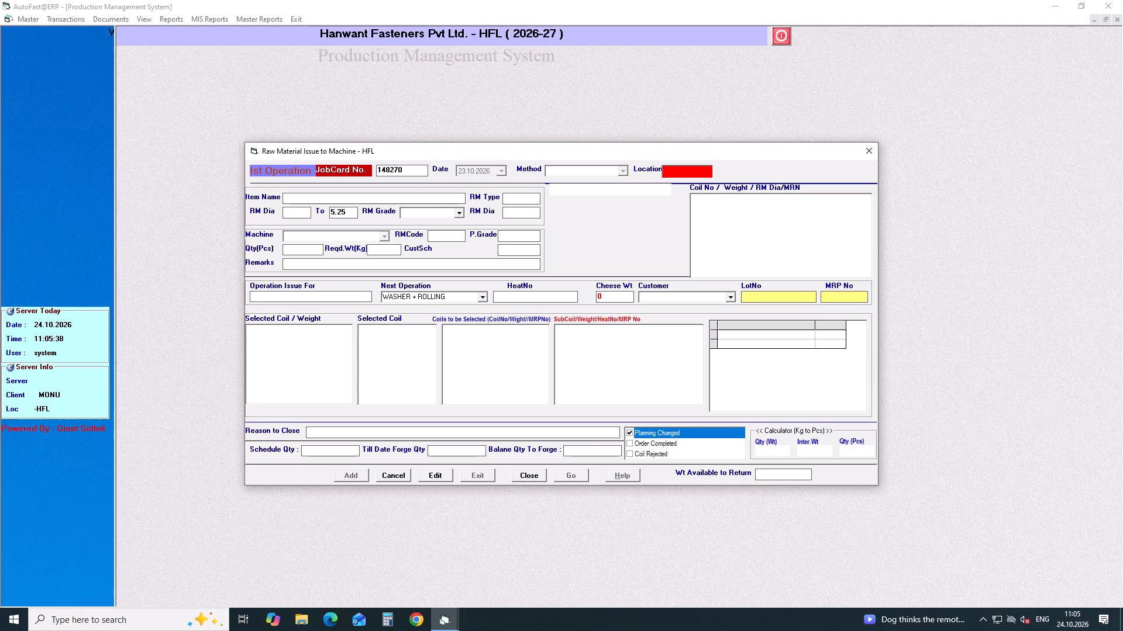
pyautogui.press('BackSpace')
pyautogui.press('BackSpace')
pyautogui.write('67')
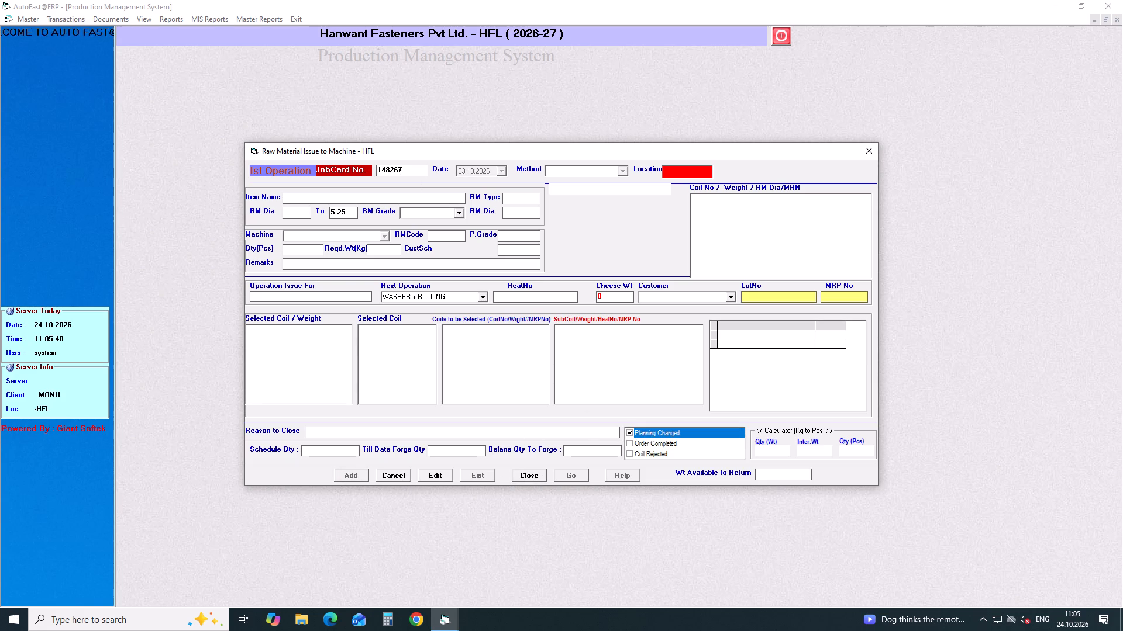
pyautogui.click(530, 478)
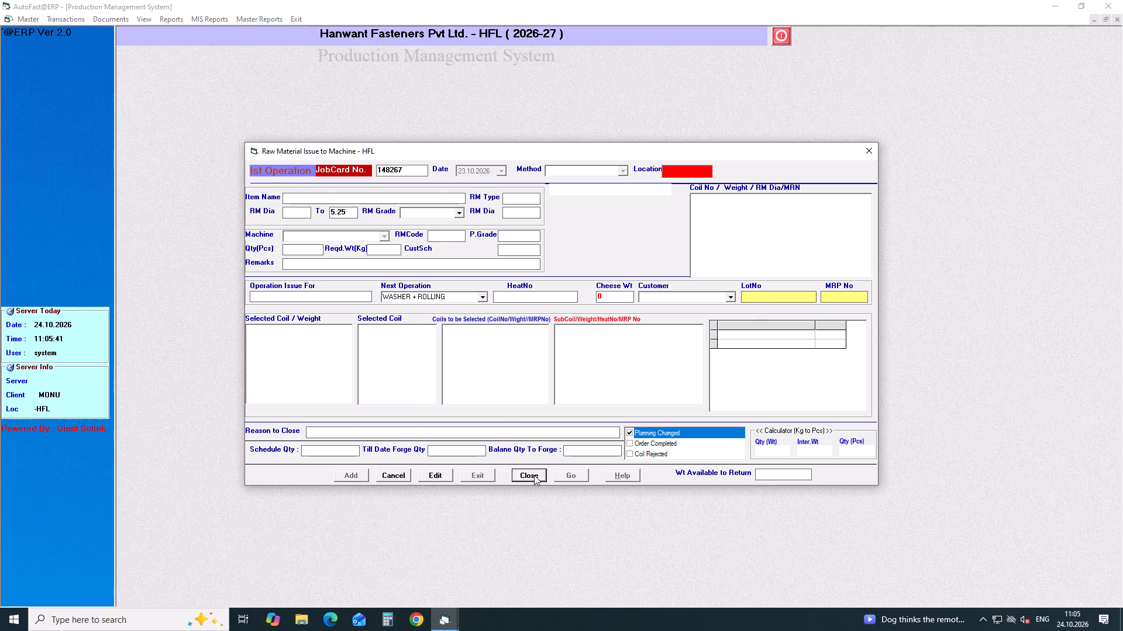
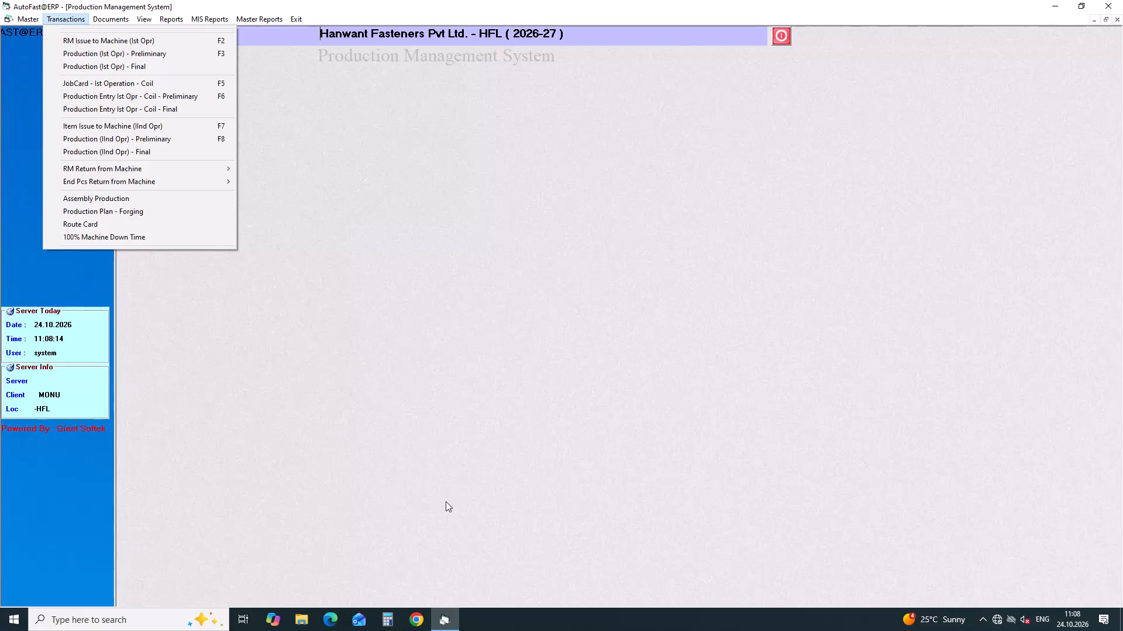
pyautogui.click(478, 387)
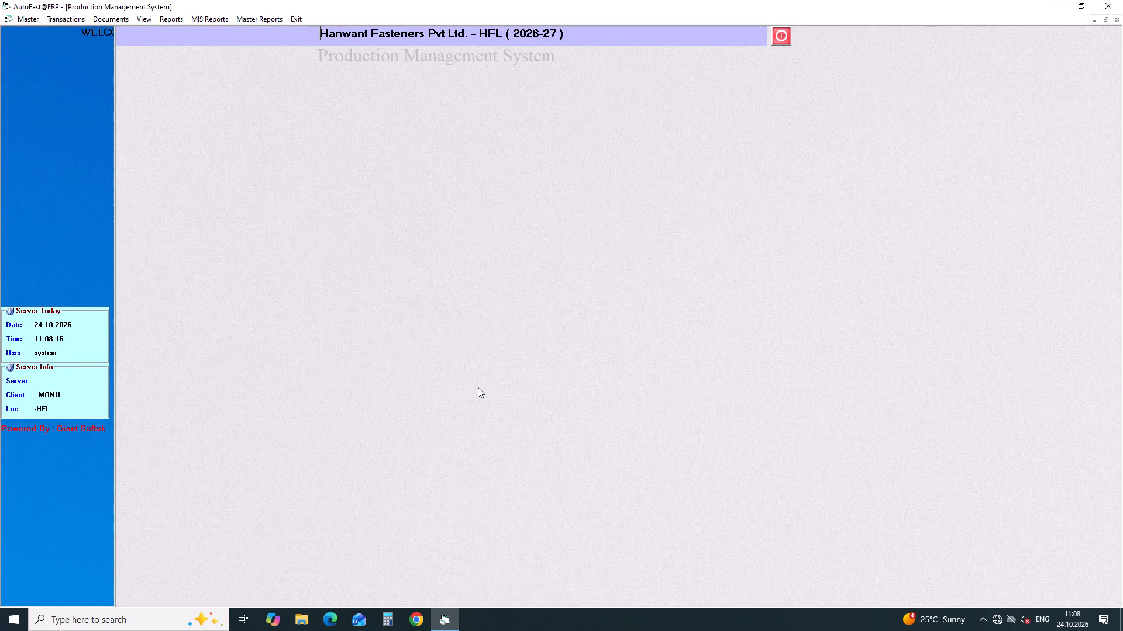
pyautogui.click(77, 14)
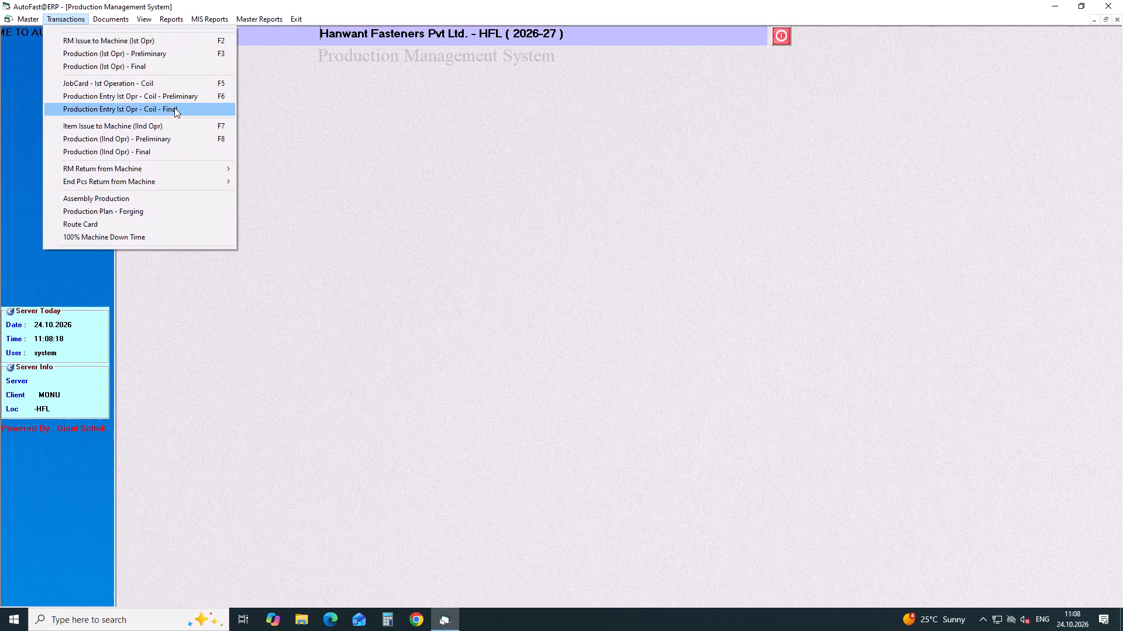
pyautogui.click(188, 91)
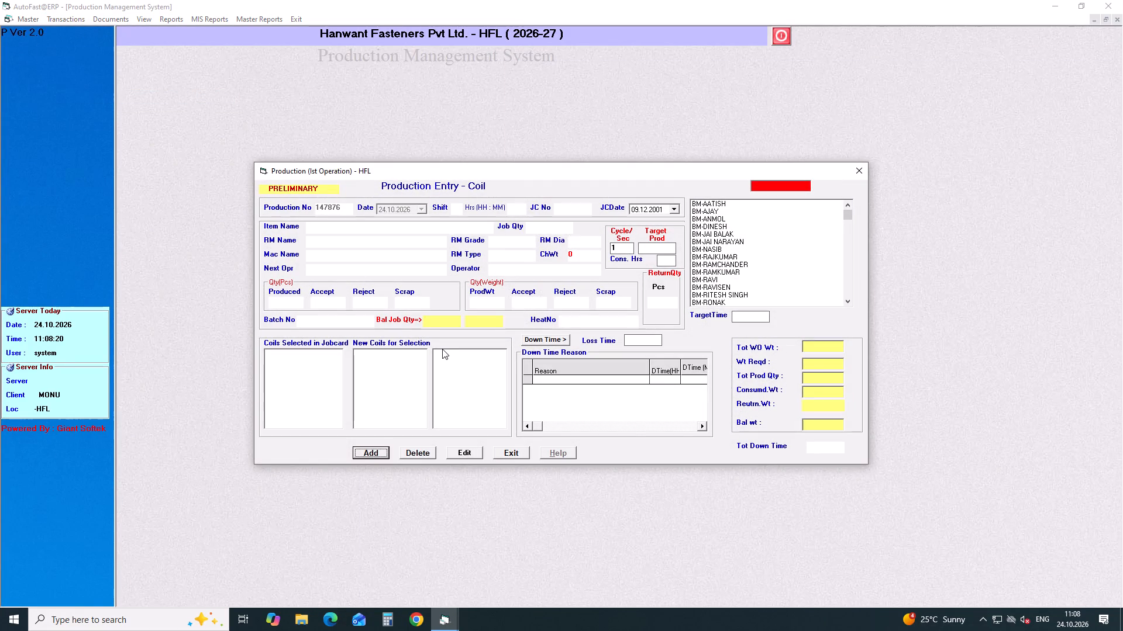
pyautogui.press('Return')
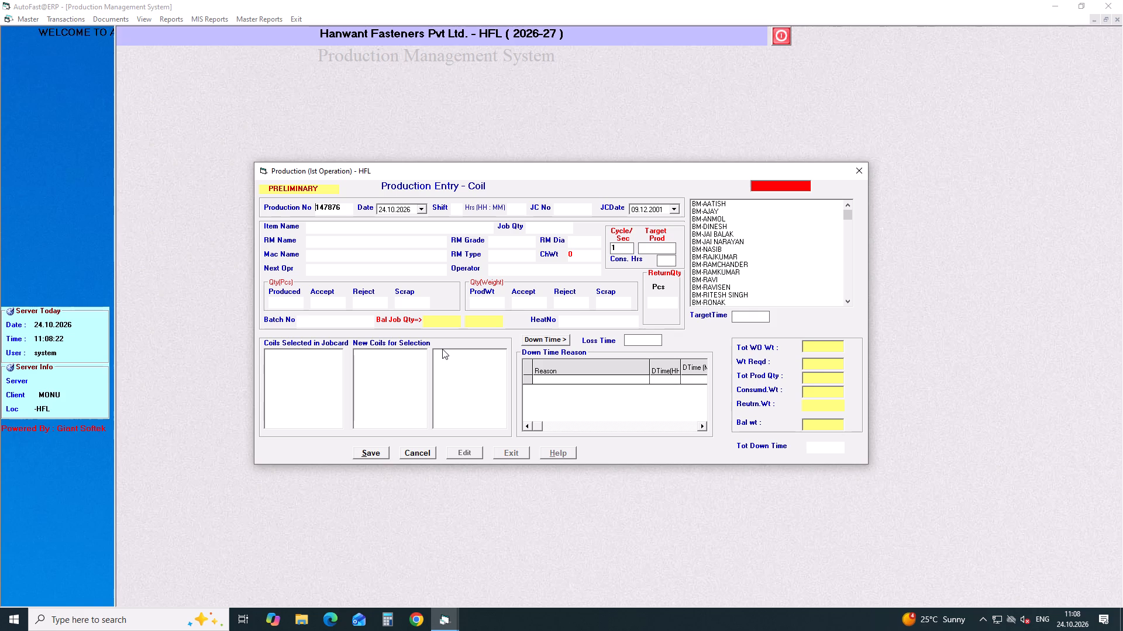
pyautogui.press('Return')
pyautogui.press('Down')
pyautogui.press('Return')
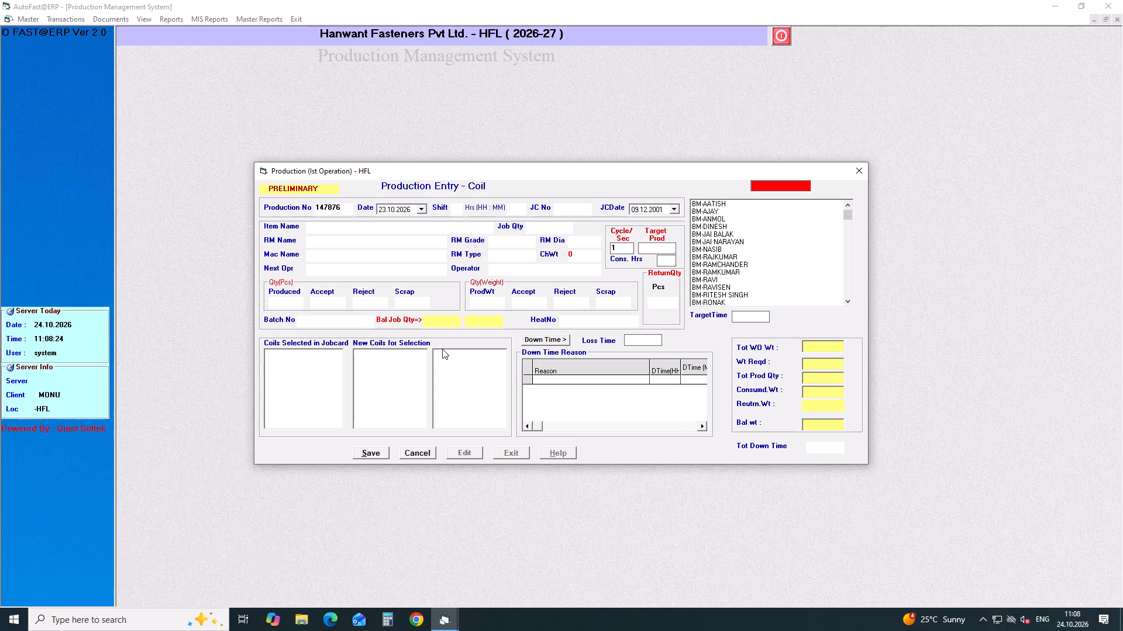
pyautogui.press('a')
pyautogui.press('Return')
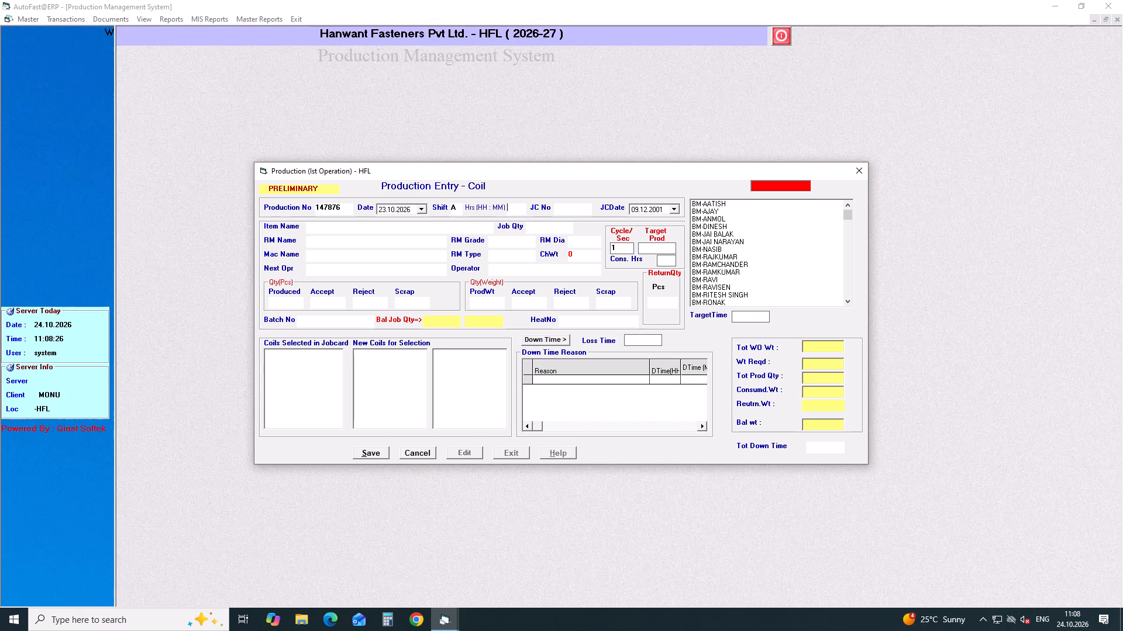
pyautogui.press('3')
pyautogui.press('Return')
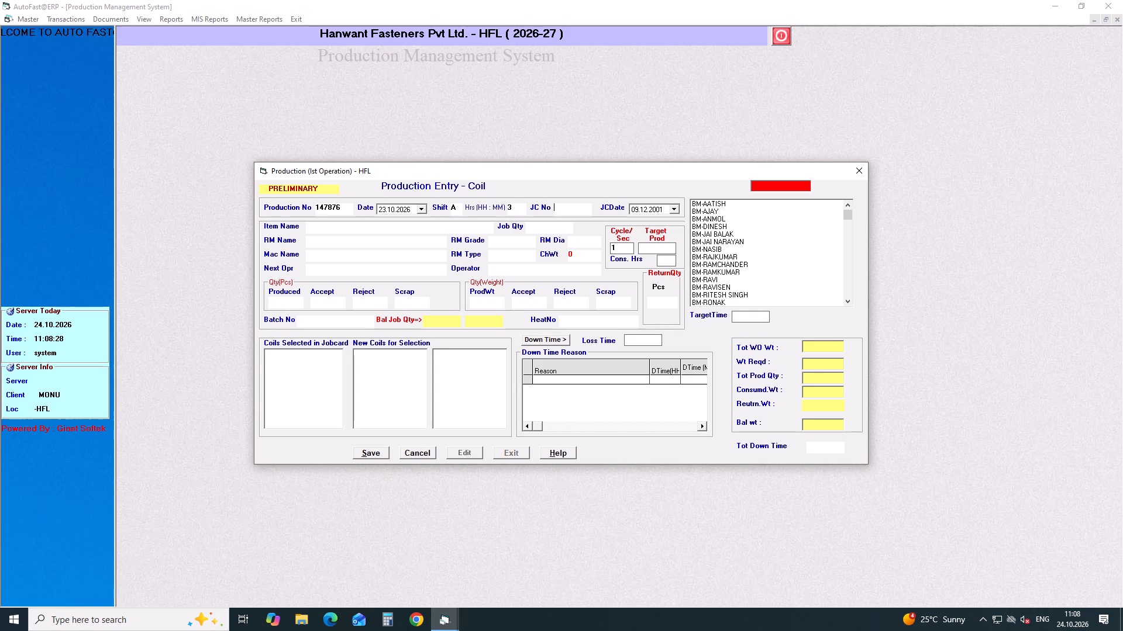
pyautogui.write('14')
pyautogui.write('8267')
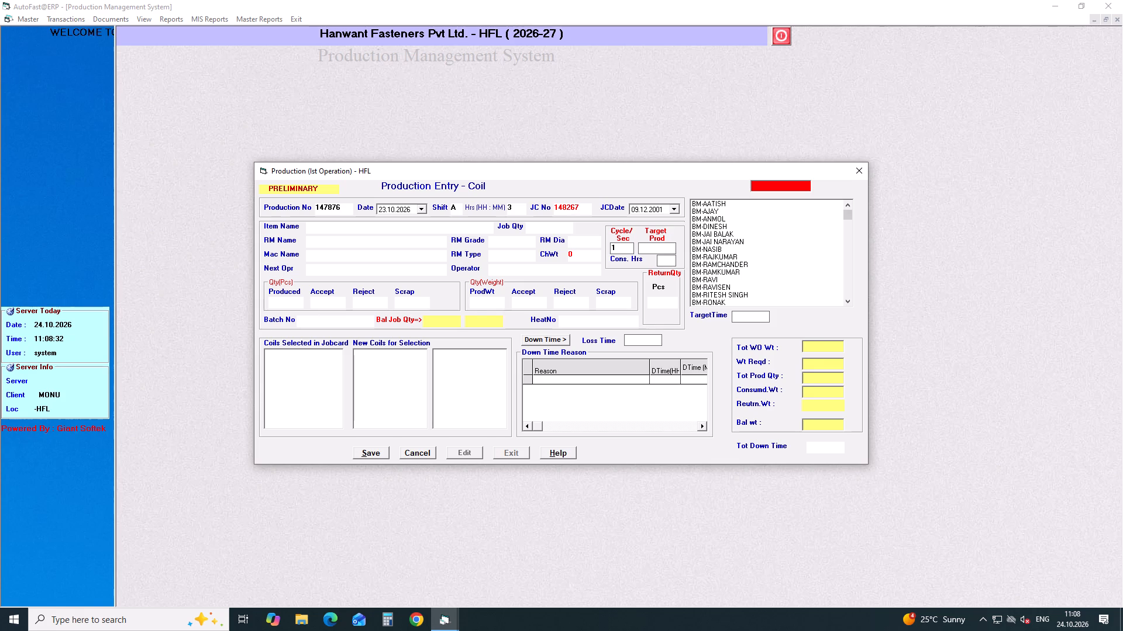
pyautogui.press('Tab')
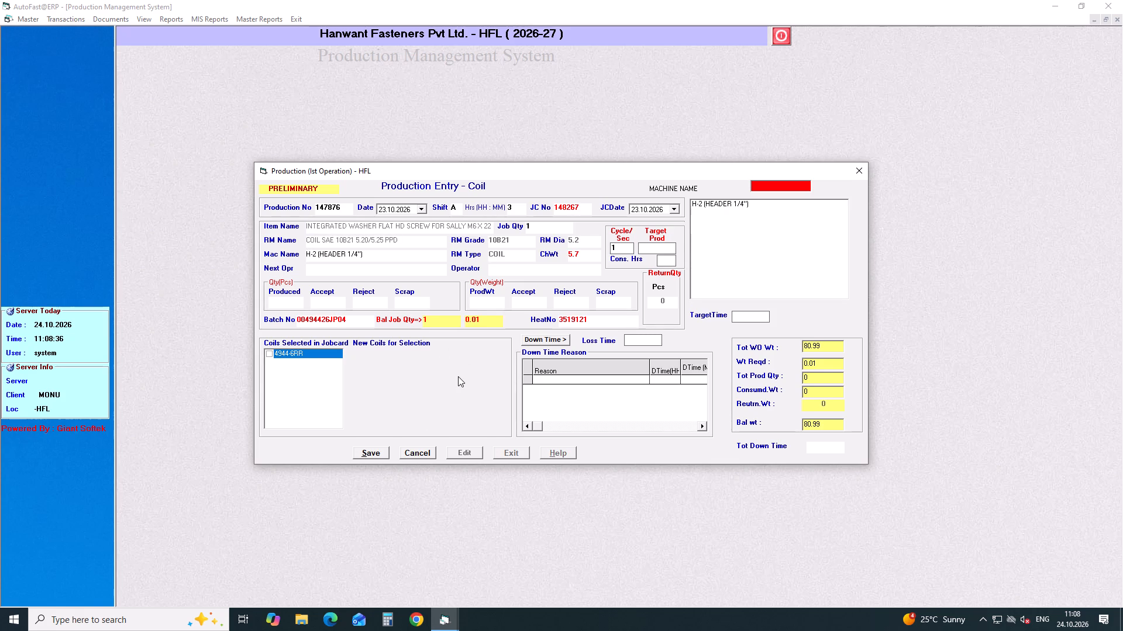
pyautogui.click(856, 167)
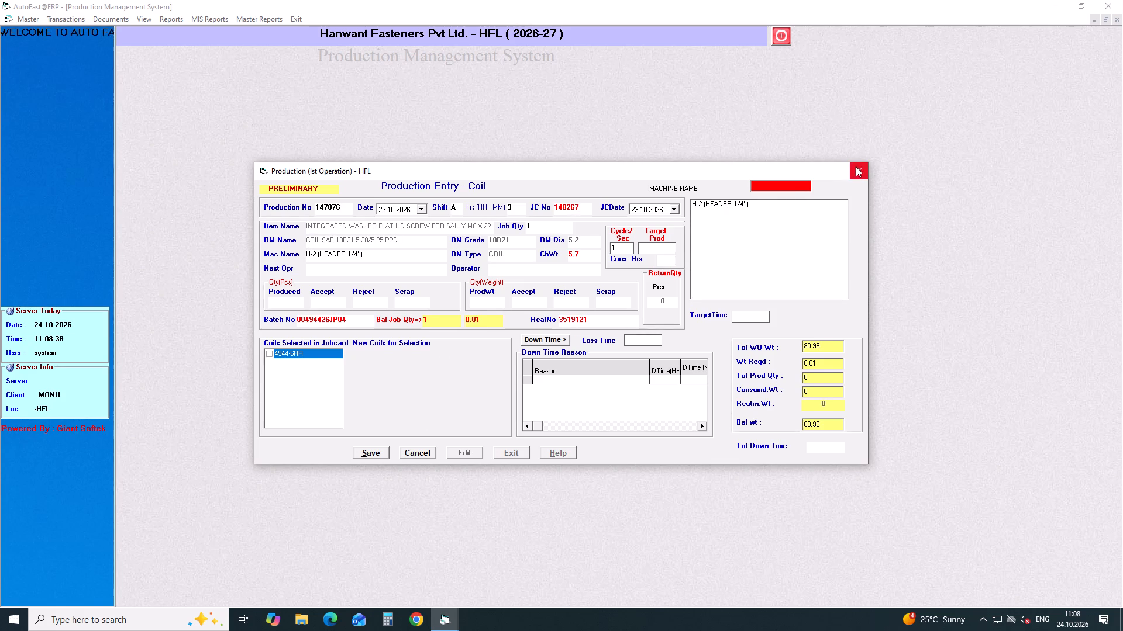
# Open first-operation coil job card 148267 for editing and set its quantity to 4000 pieces.
pyautogui.click(58, 19)
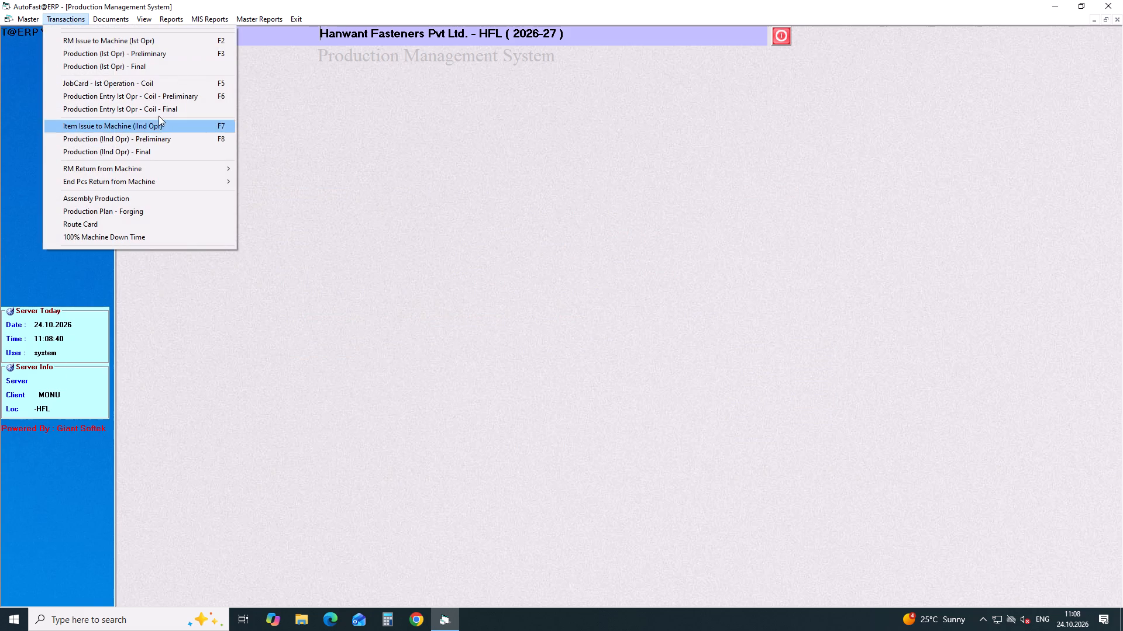
pyautogui.click(180, 86)
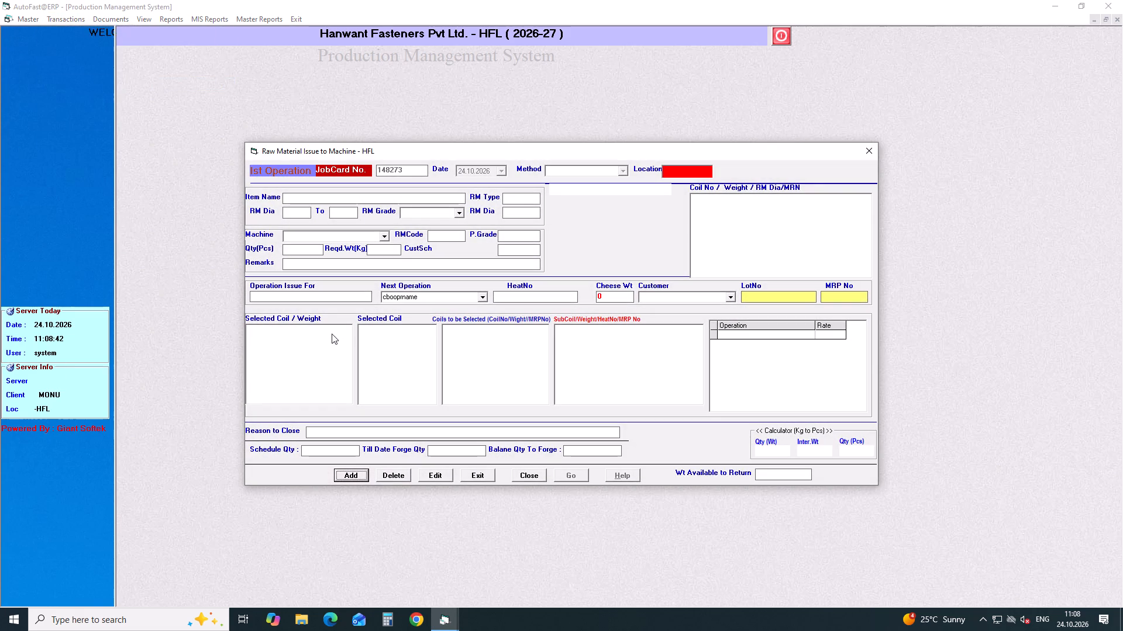
pyautogui.click(438, 475)
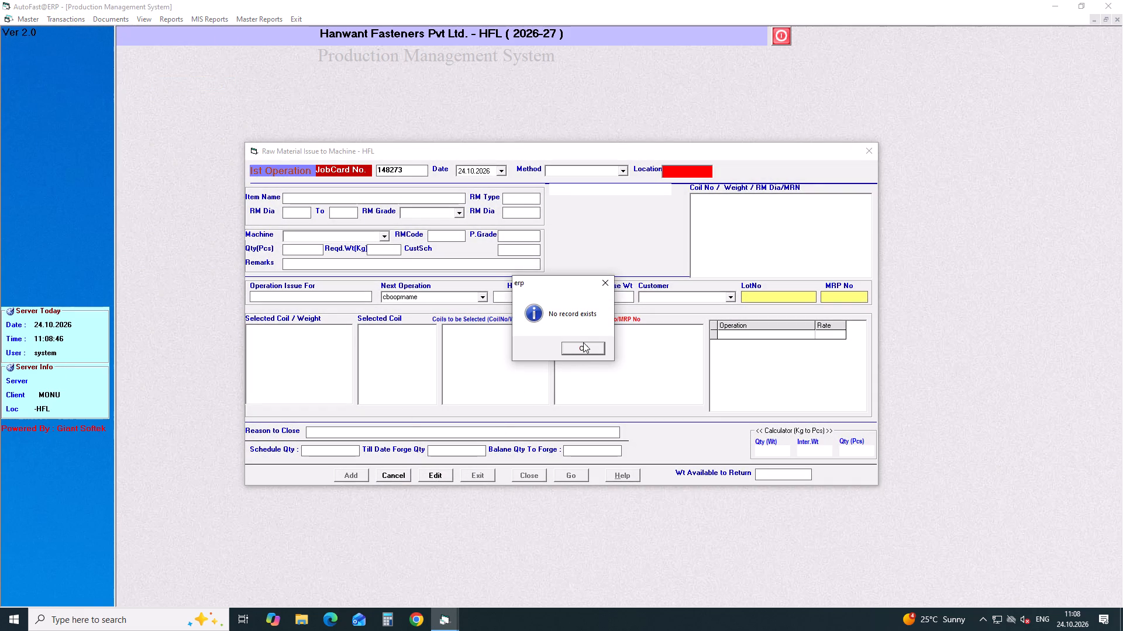
pyautogui.click(584, 342)
pyautogui.click(392, 476)
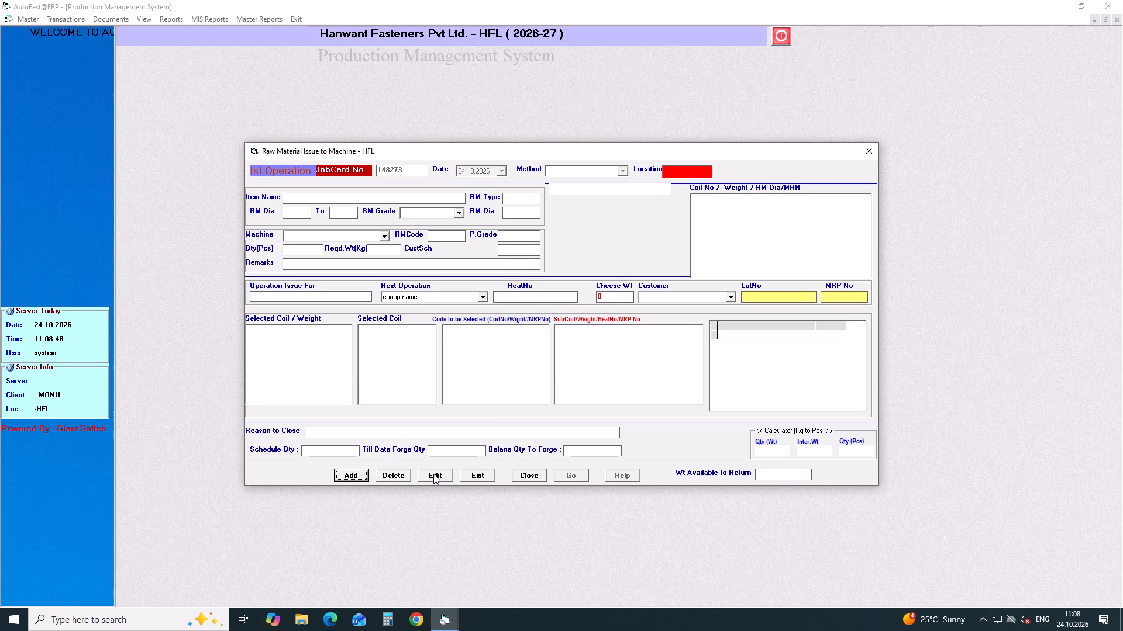
pyautogui.click(439, 474)
pyautogui.click(411, 174)
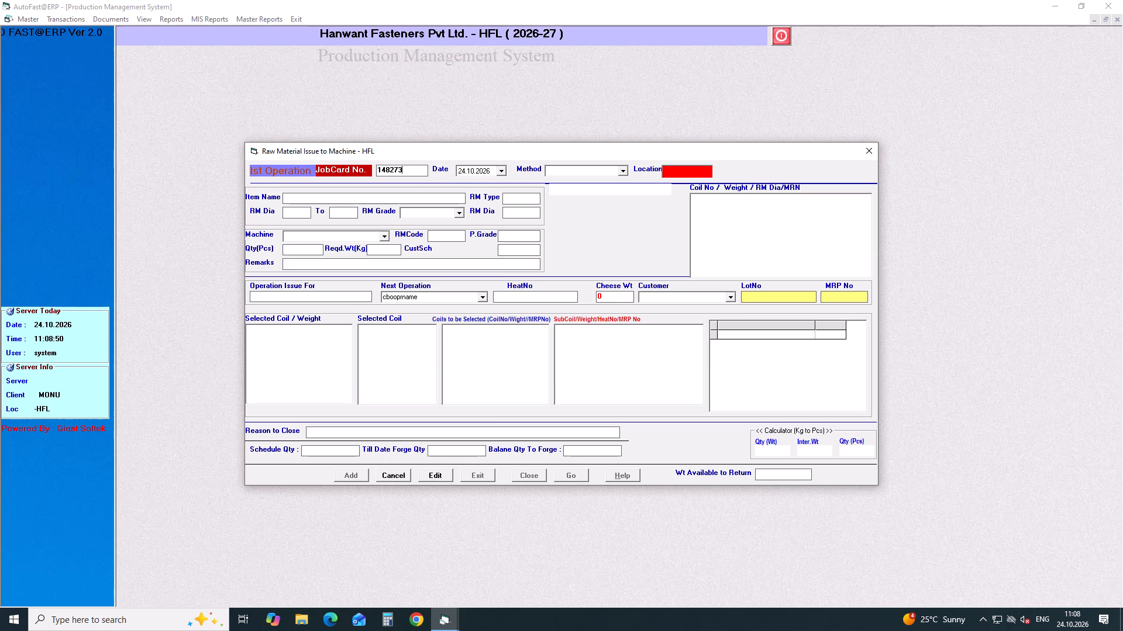
pyautogui.press('BackSpace')
pyautogui.press('BackSpace')
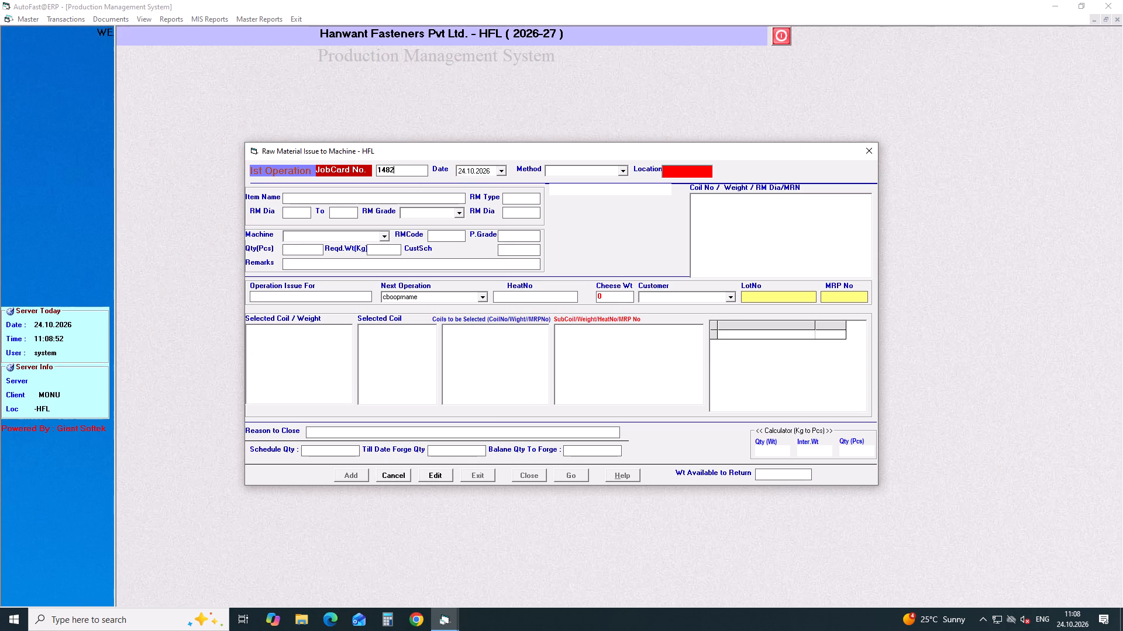
pyautogui.write('67')
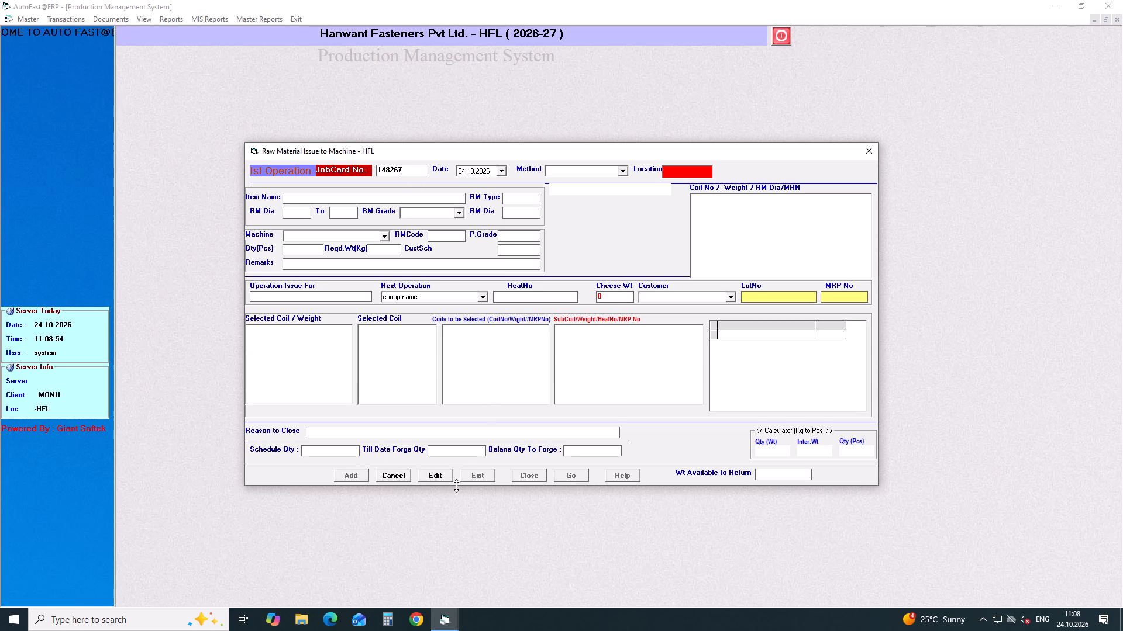
pyautogui.click(440, 478)
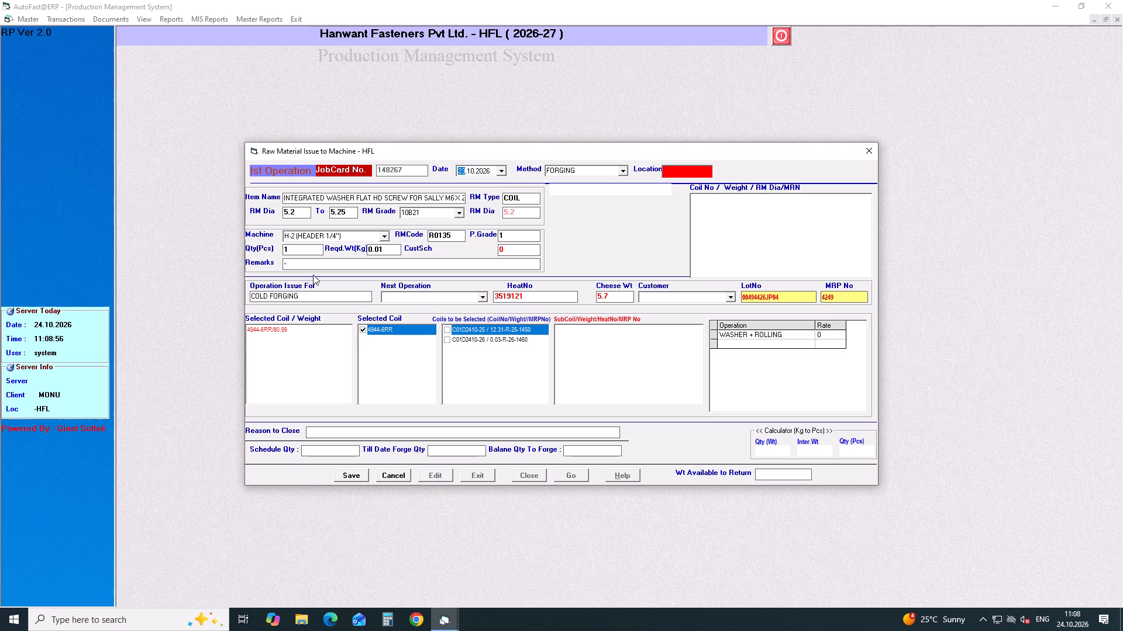
pyautogui.click(300, 251)
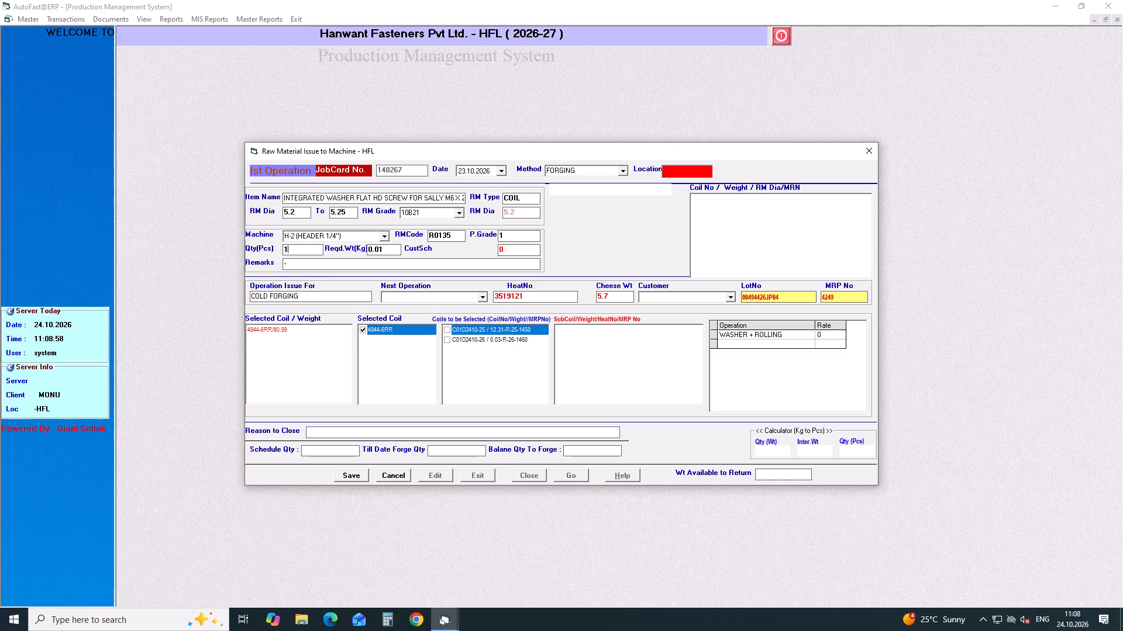
pyautogui.press('BackSpace')
pyautogui.write('4000')
pyautogui.press('Return')
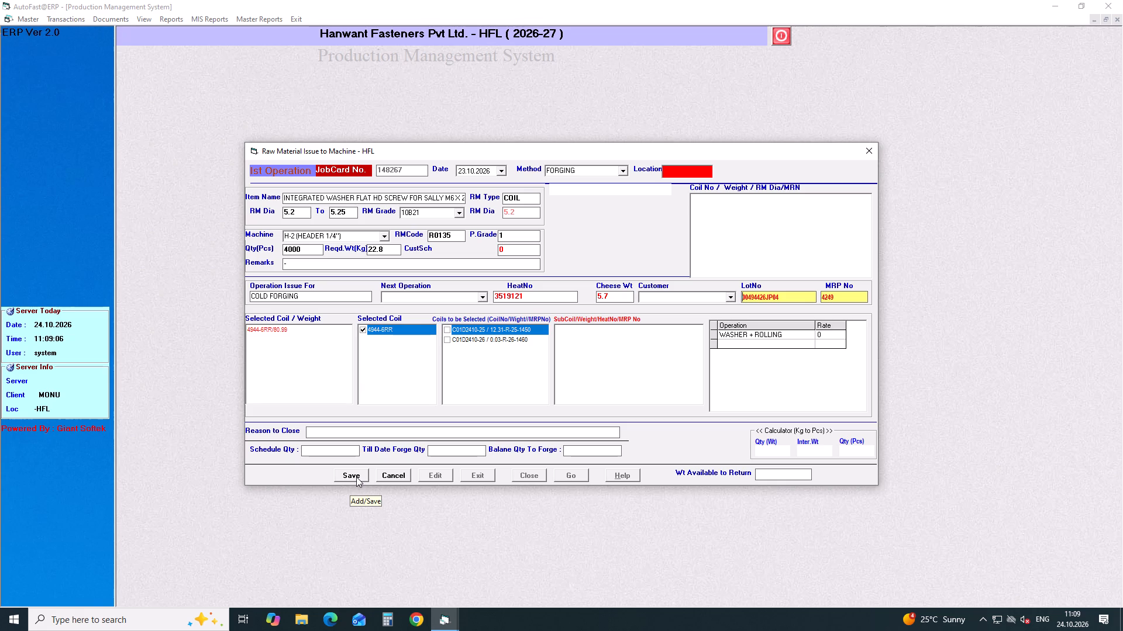
# Set the job card's next operation to WASHER + ROLLING, save the card and close the form.
pyautogui.click(397, 296)
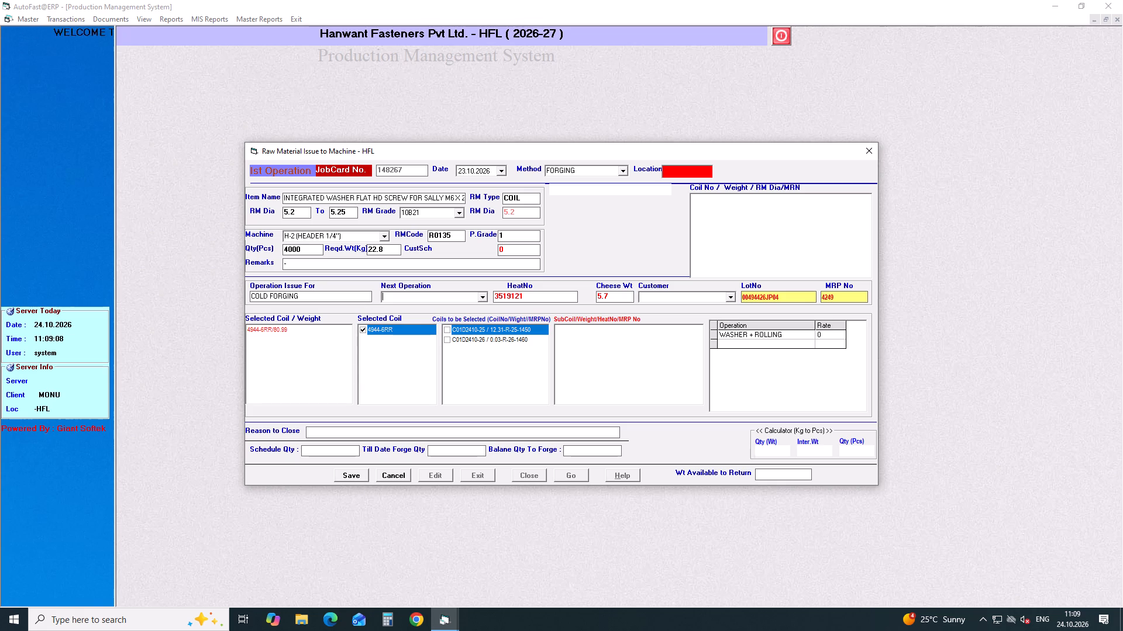
pyautogui.press('Down')
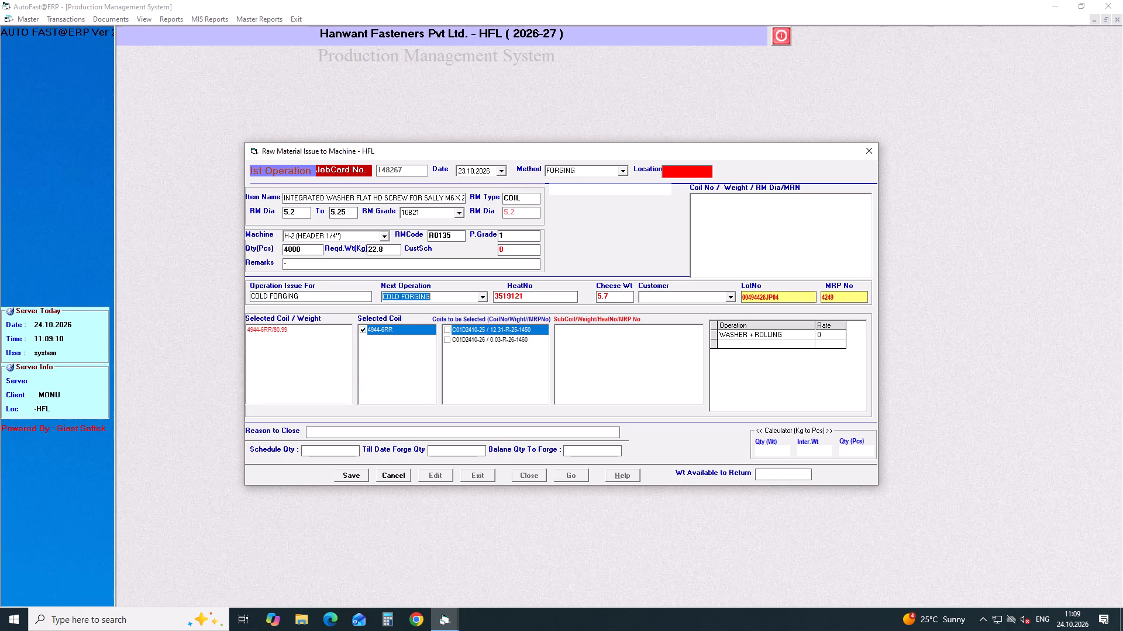
pyautogui.press('Down')
pyautogui.press('Return')
pyautogui.press('Return')
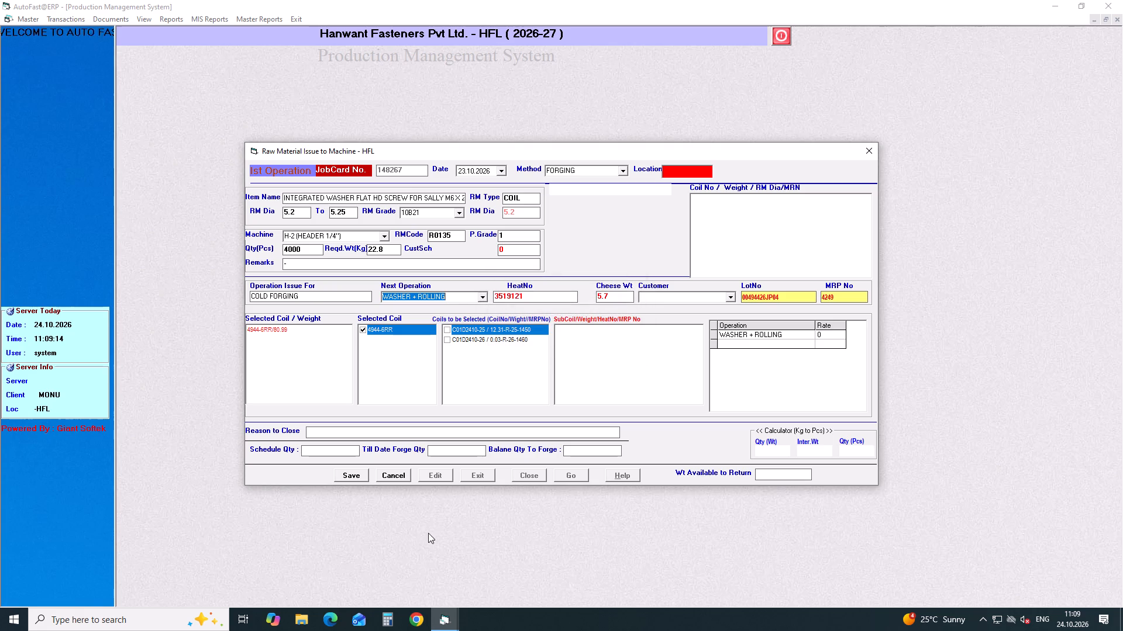
pyautogui.click(353, 473)
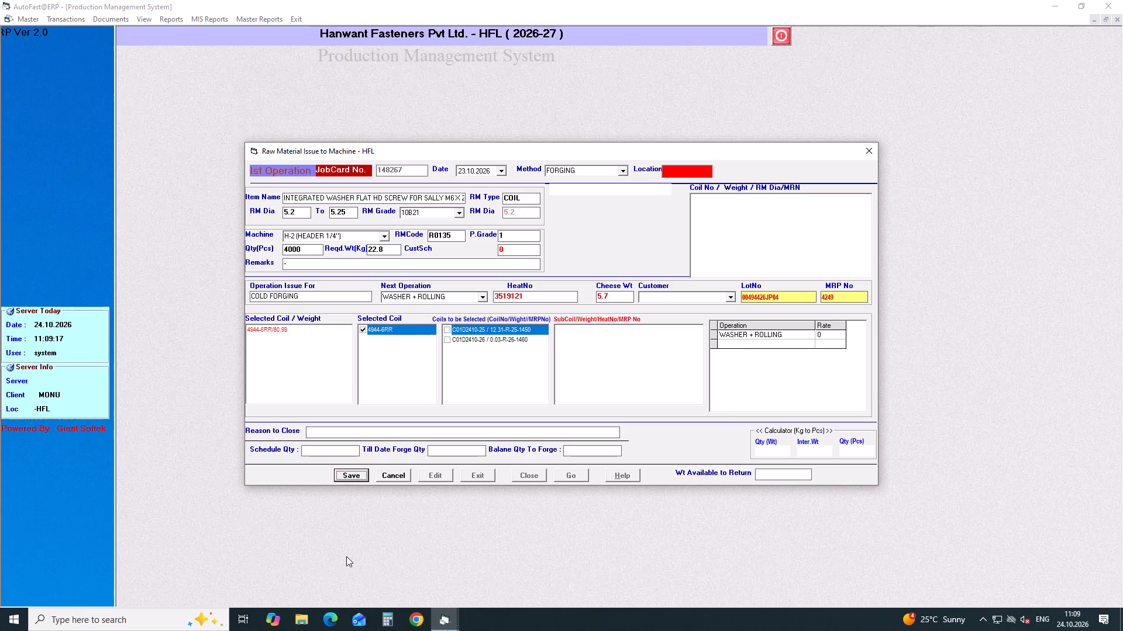
pyautogui.click(348, 476)
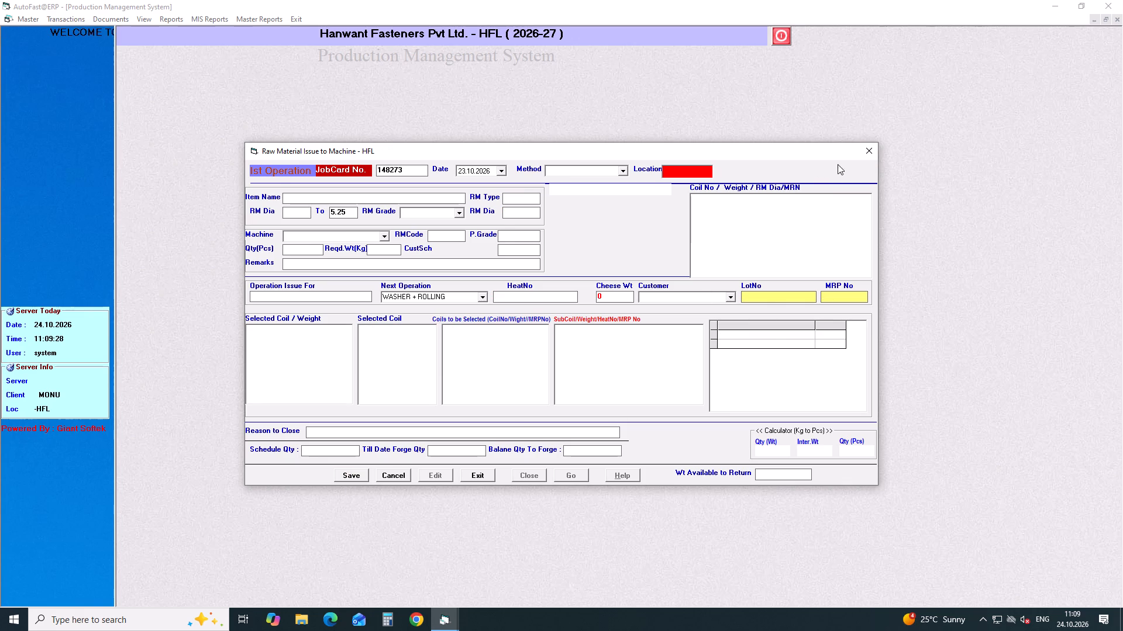
pyautogui.click(870, 151)
# Open the preliminary production entry form for first-operation coil.
pyautogui.click(70, 16)
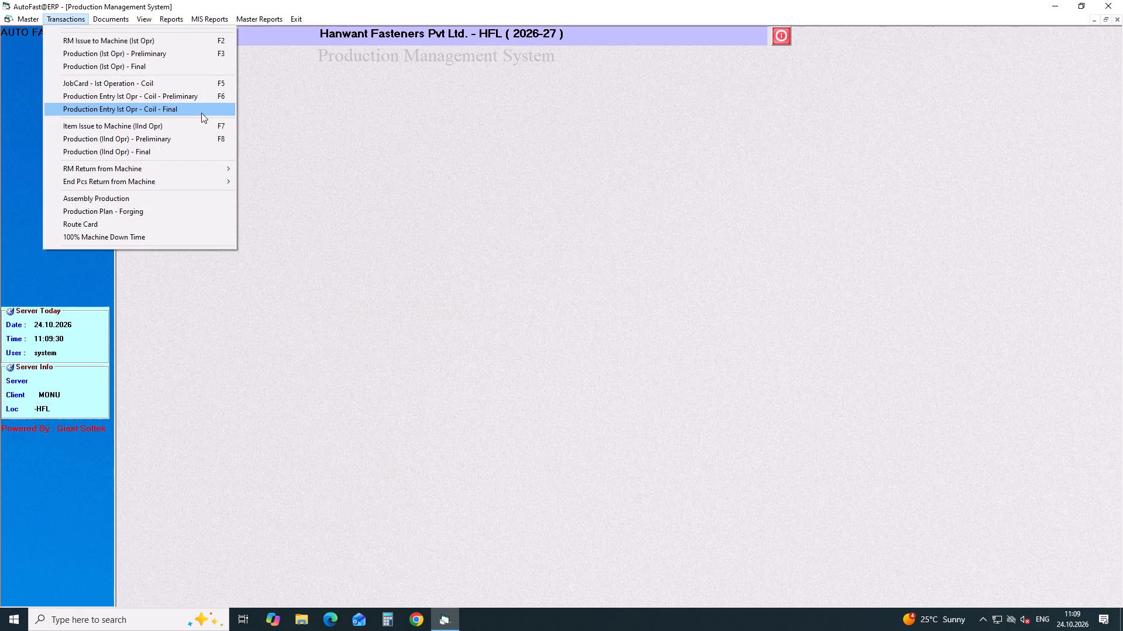
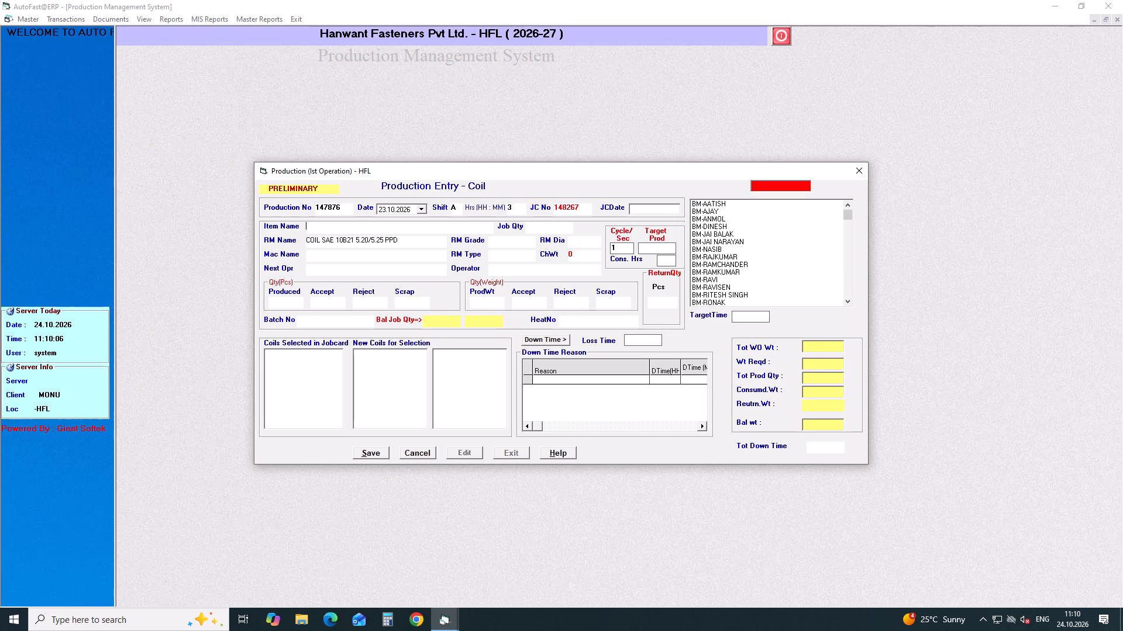
# Load job card 148267 into the preliminary entry, with next operation WASHER + ROLLING and the first operator matching H-K.
pyautogui.press('Tab')
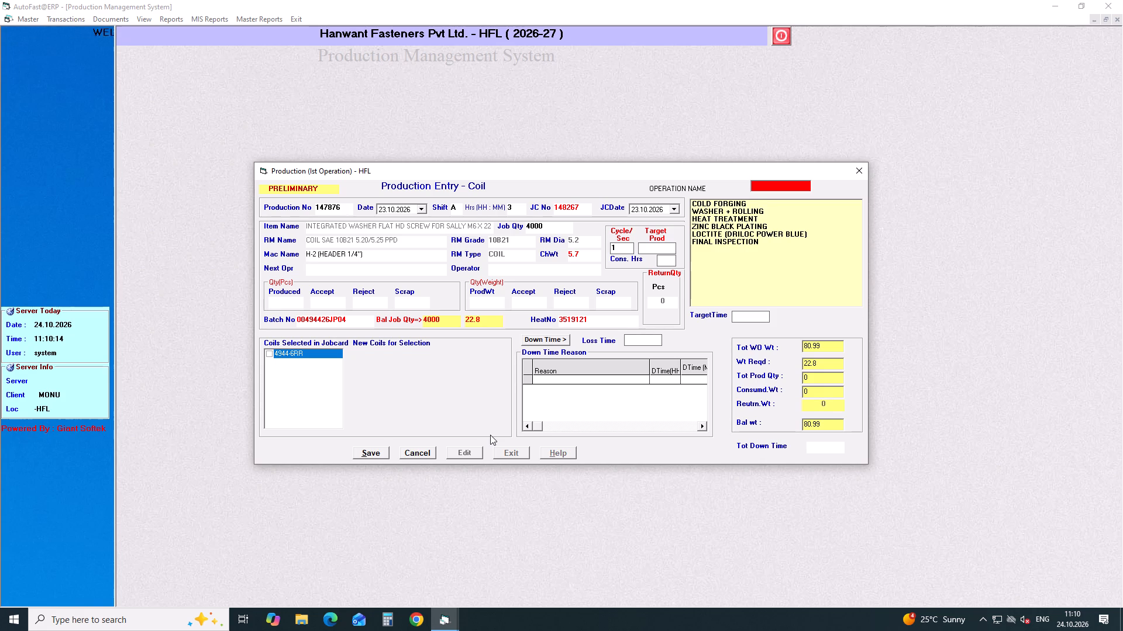
pyautogui.press('h')
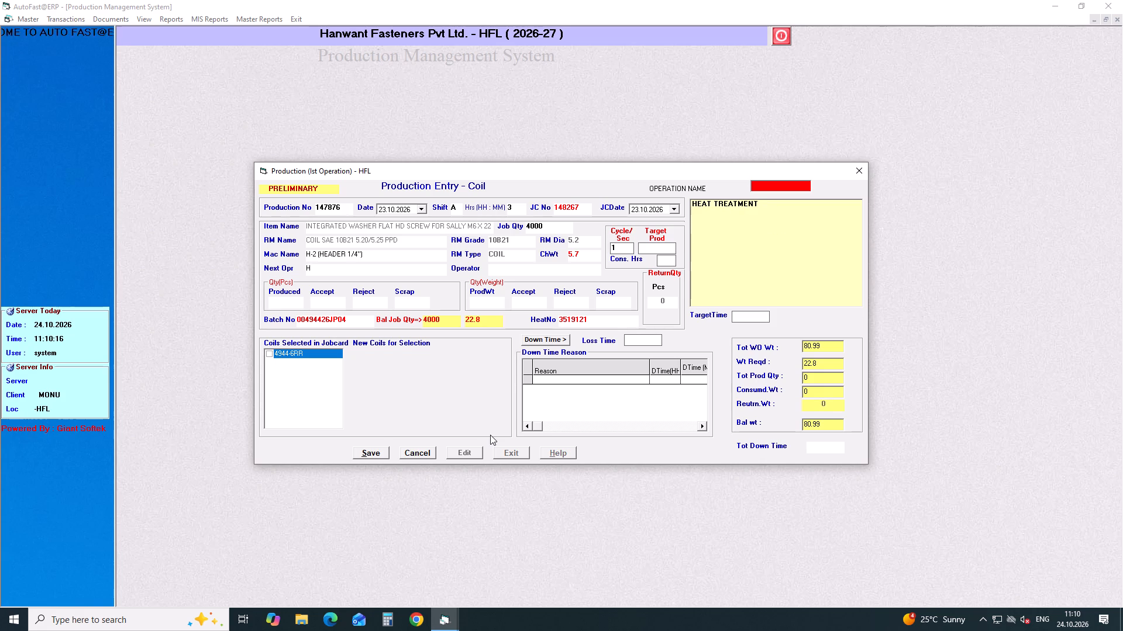
pyautogui.press('BackSpace')
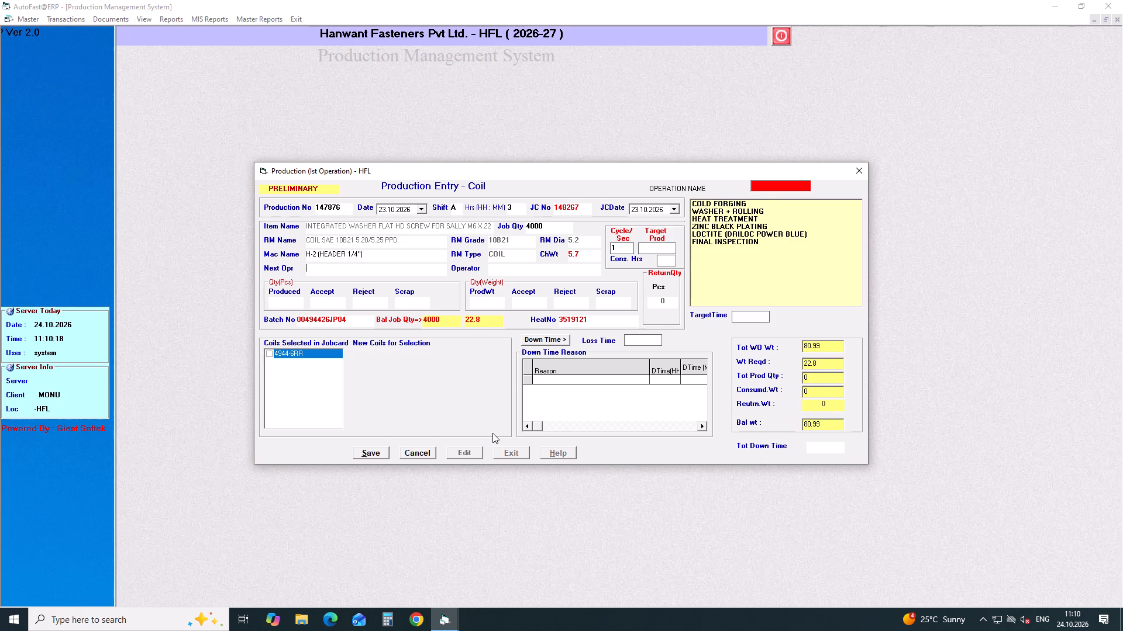
pyautogui.click(385, 256)
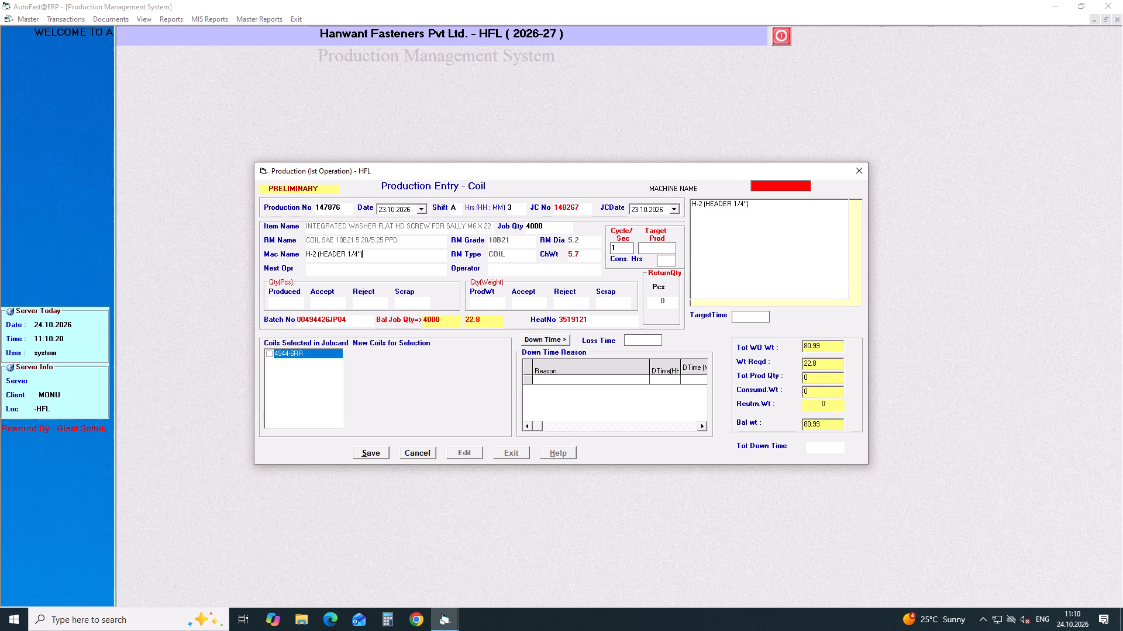
pyautogui.press('Return')
pyautogui.press('Return')
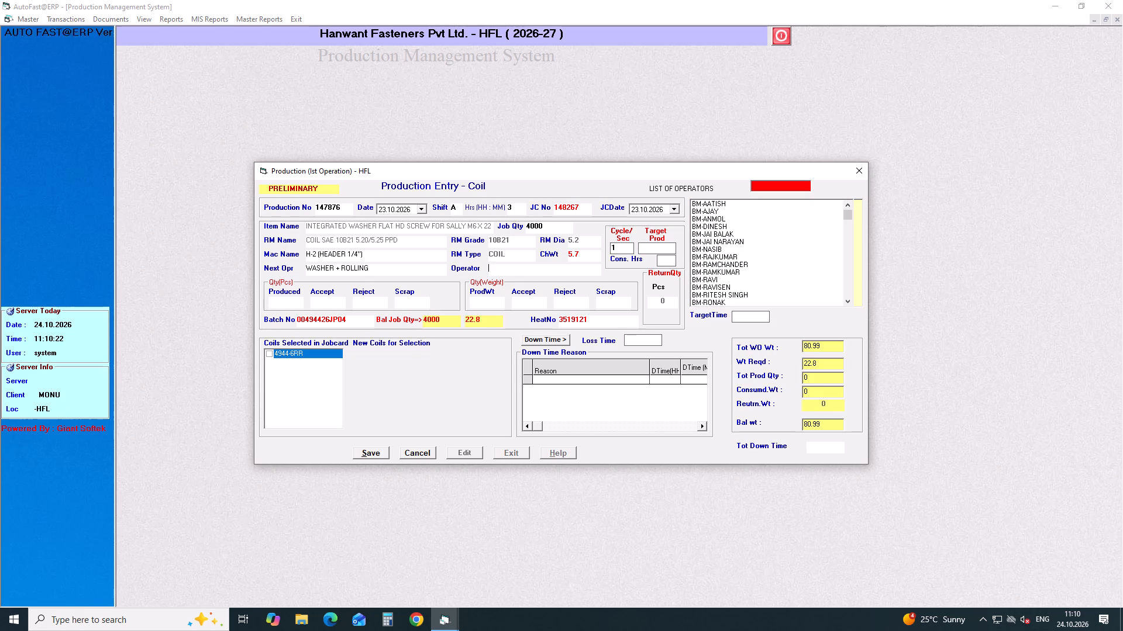
pyautogui.press('h')
pyautogui.press('-')
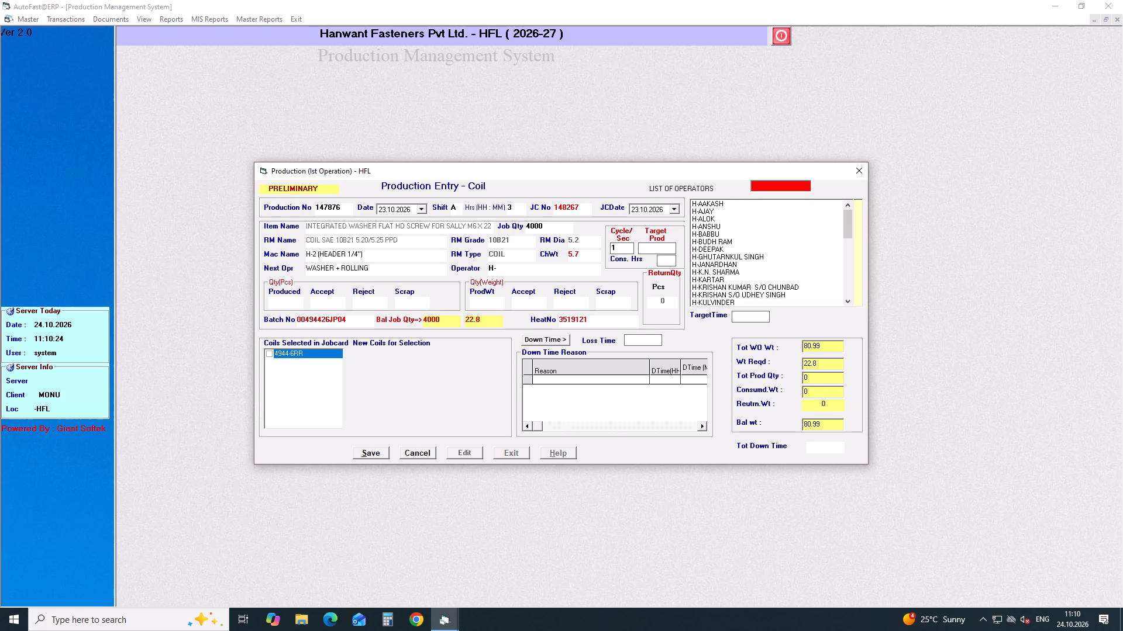
pyautogui.press('k')
pyautogui.press('Down')
pyautogui.press('Down')
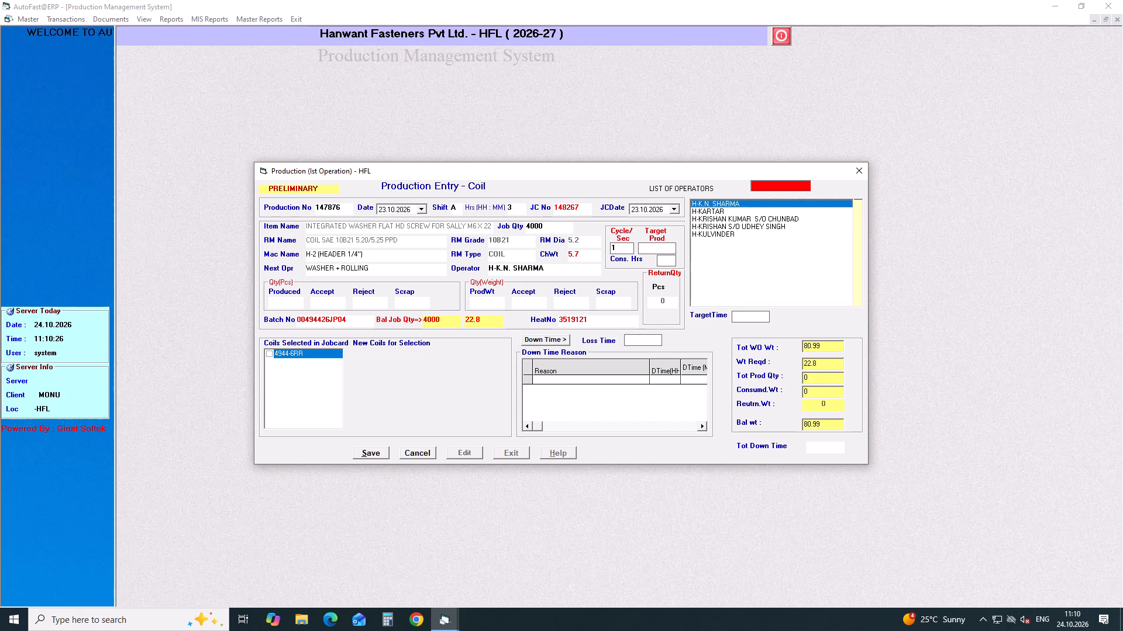
pyautogui.press('Return')
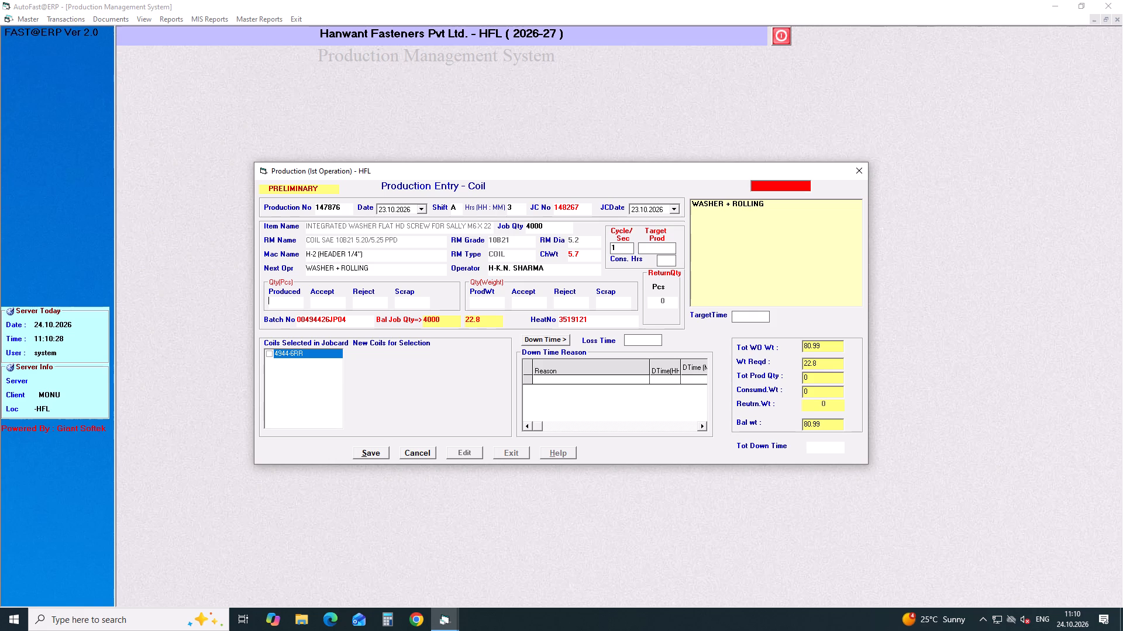
# Enter 4000 produced pieces, select coil 4944-6RR and save the preliminary production entry.
pyautogui.write('4000')
pyautogui.press('Return')
pyautogui.press('Return')
pyautogui.press('Return')
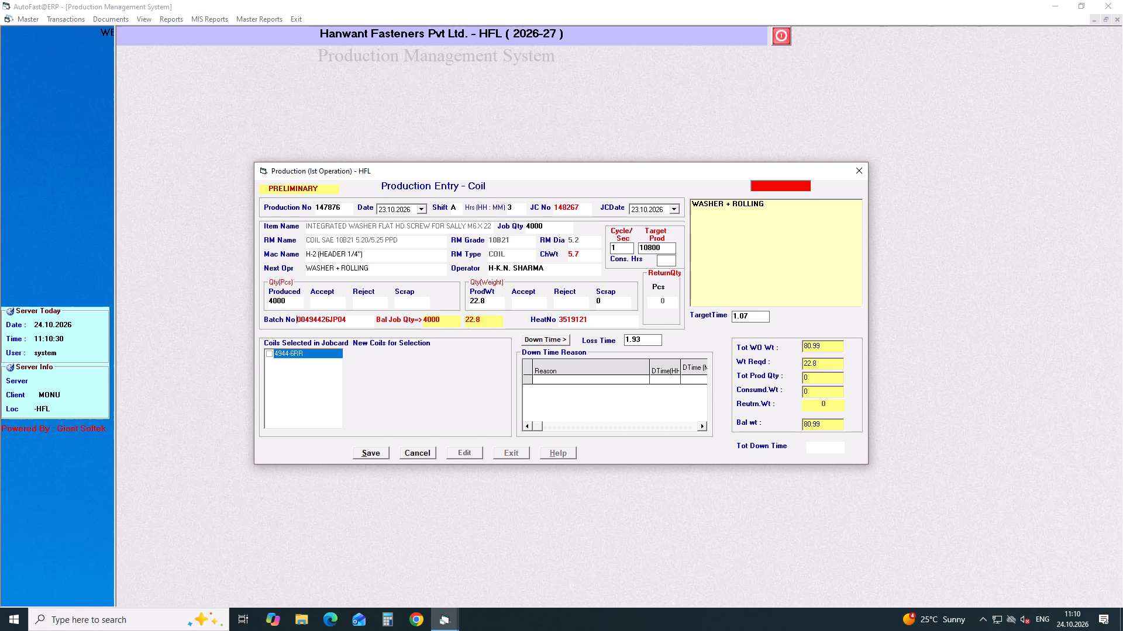
pyautogui.press('Return')
pyautogui.press('Return')
pyautogui.press('Return')
pyautogui.press('Return')
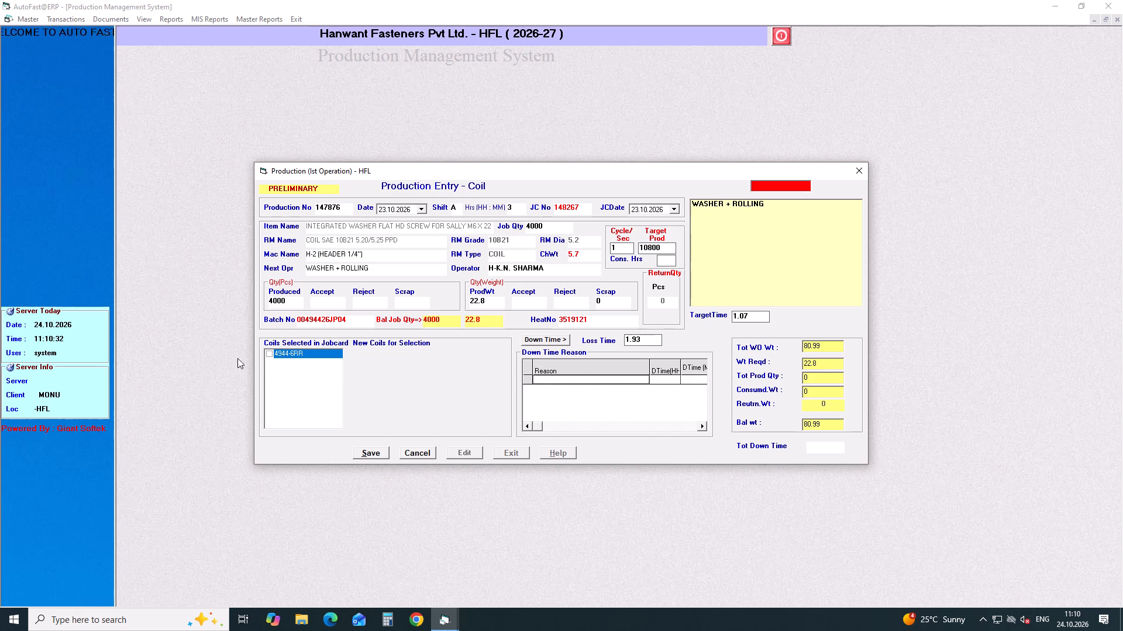
pyautogui.click(269, 353)
pyautogui.click(378, 454)
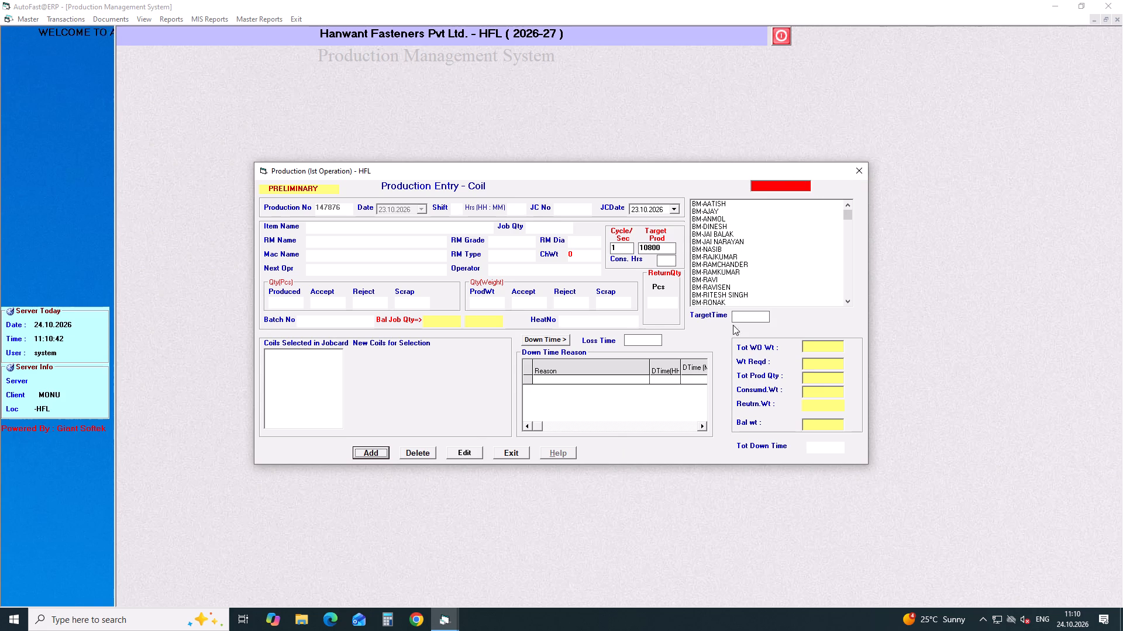
# Look up preliminary production entry 147875 to check its details, and close the form.
pyautogui.click(464, 452)
pyautogui.click(344, 210)
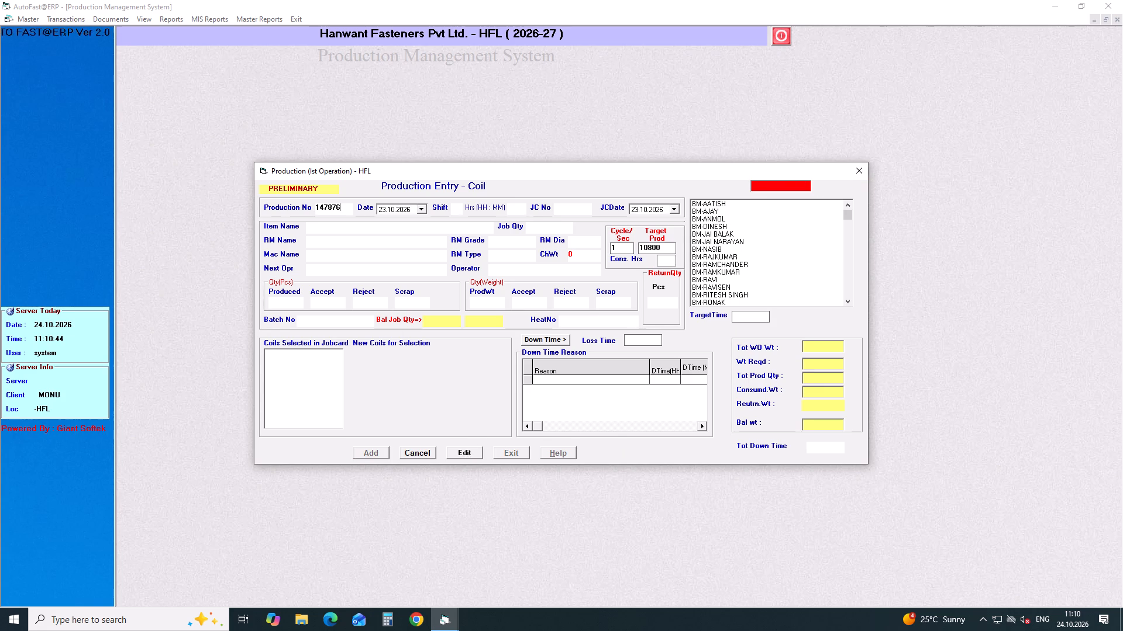
pyautogui.press('BackSpace')
pyautogui.press('5')
pyautogui.press('Return')
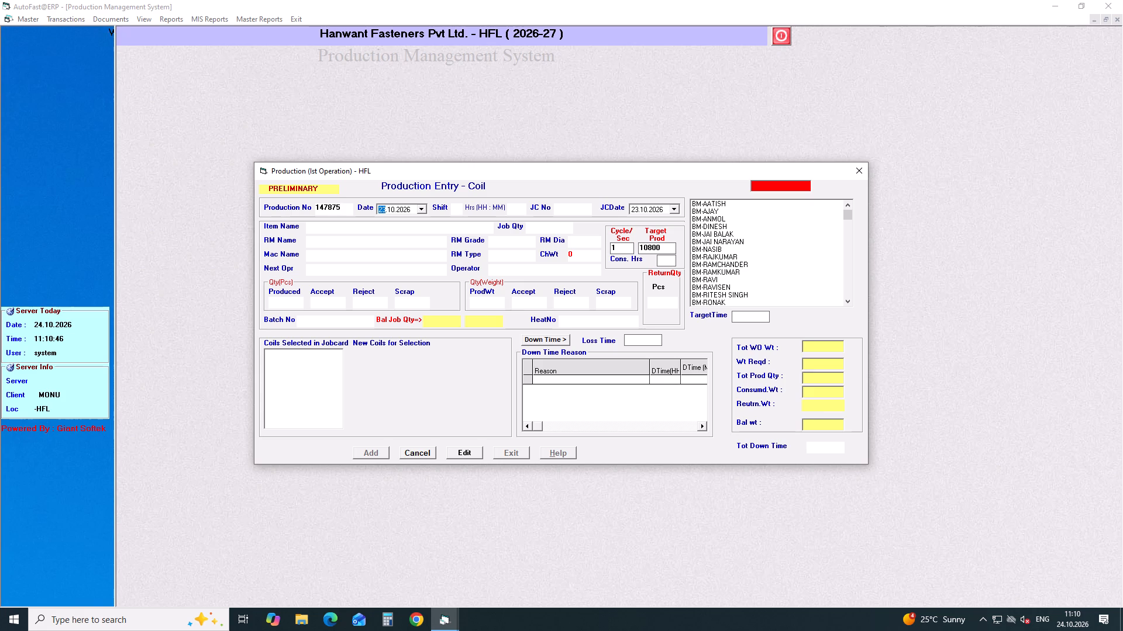
pyautogui.click(465, 450)
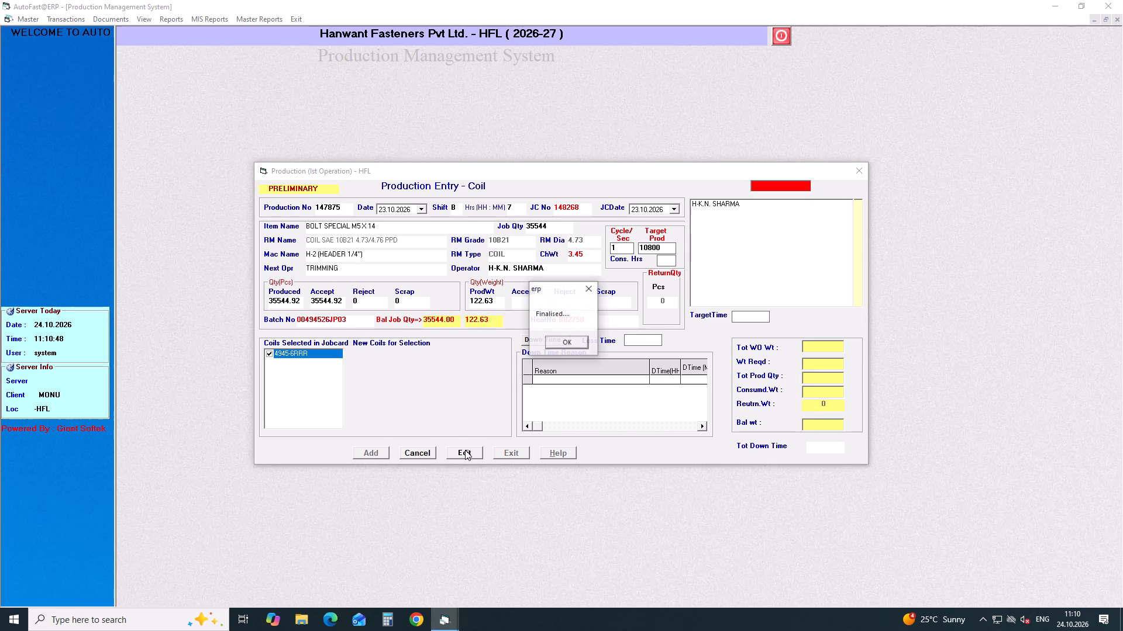
pyautogui.click(860, 169)
pyautogui.click(587, 287)
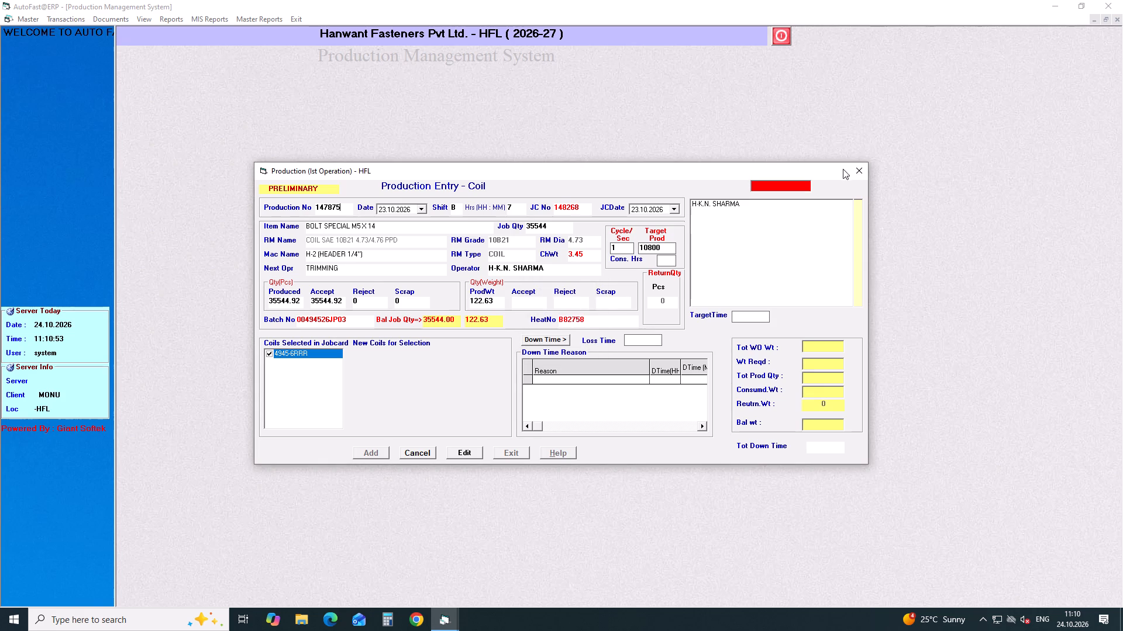
pyautogui.click(860, 169)
pyautogui.click(866, 165)
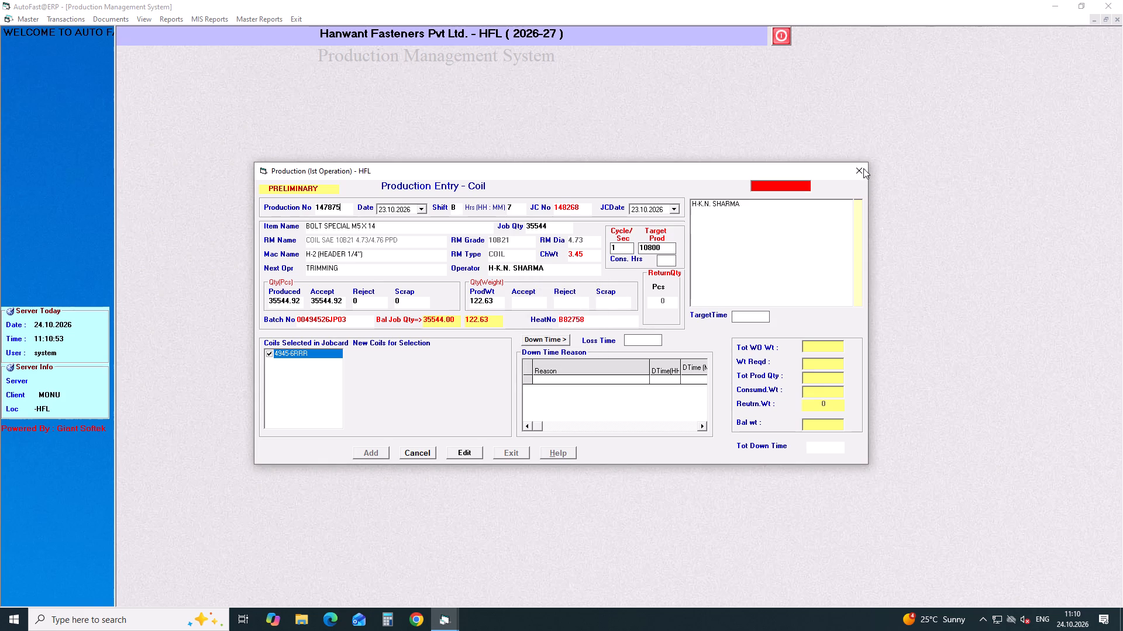
pyautogui.doubleClick(860, 171)
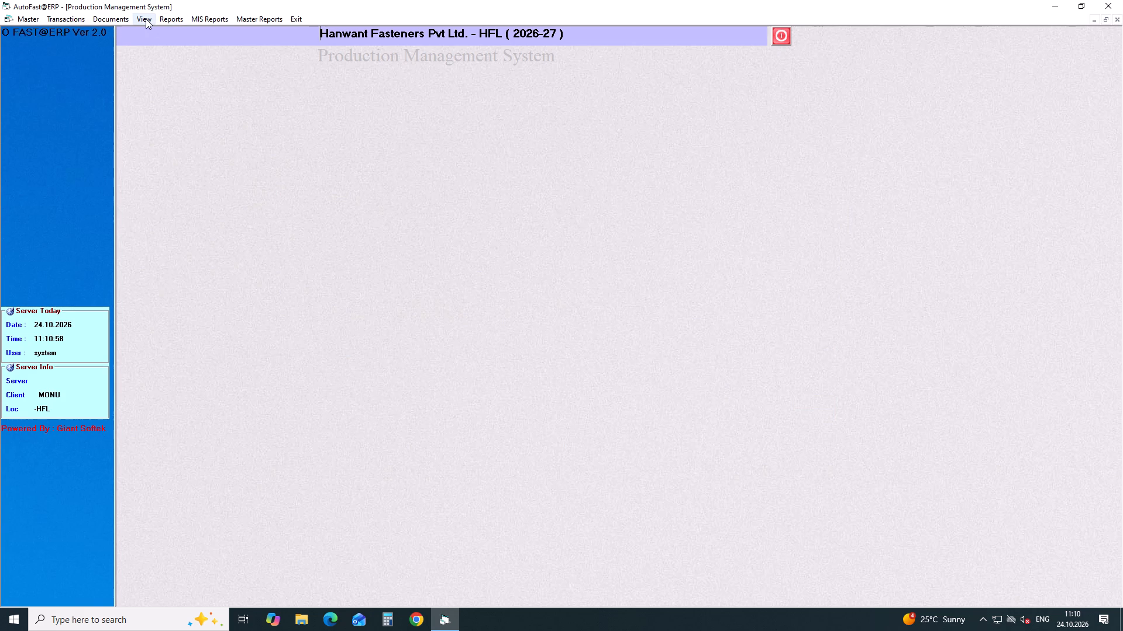
# View the material pending for inspection across all operations, look for the new production entry and close the list.
pyautogui.click(146, 19)
pyautogui.click(155, 31)
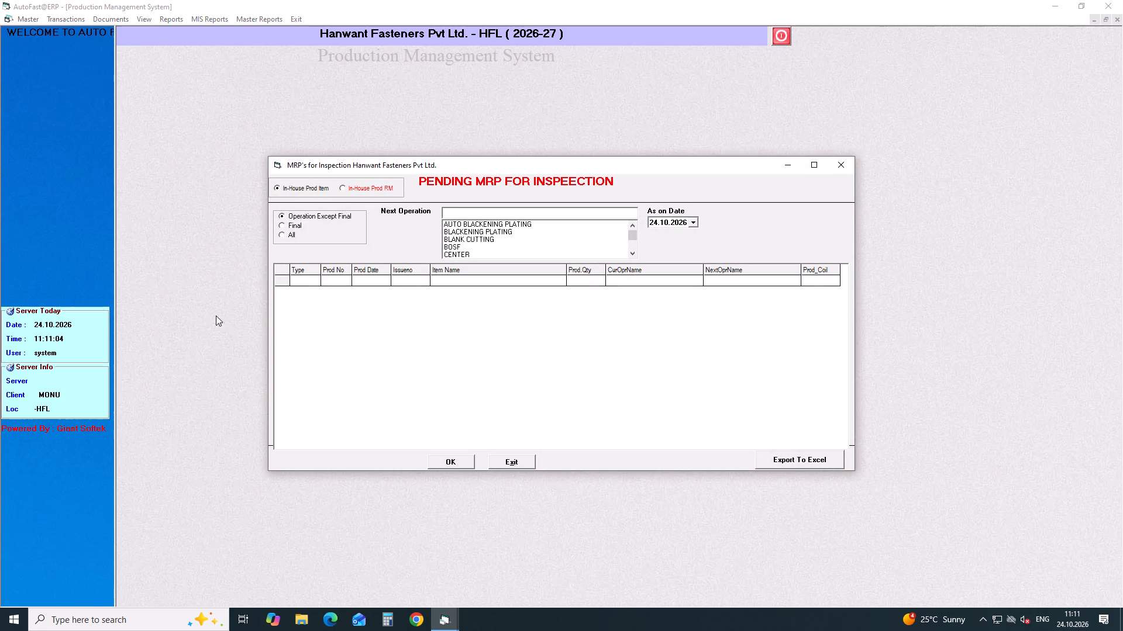
pyautogui.click(283, 237)
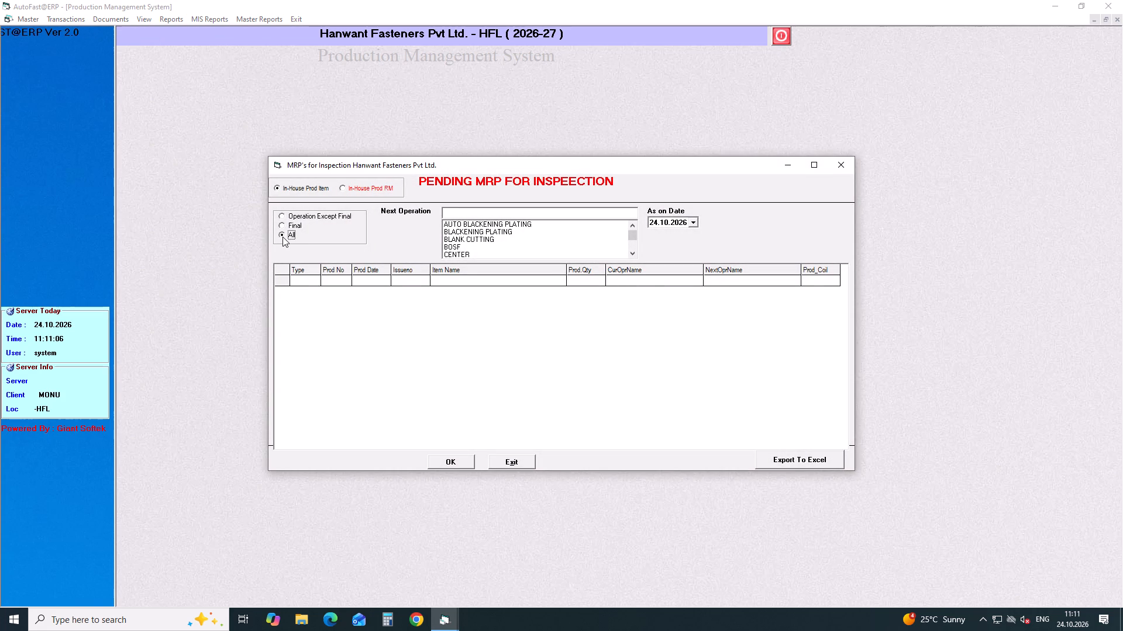
pyautogui.press('Return')
pyautogui.press('Return')
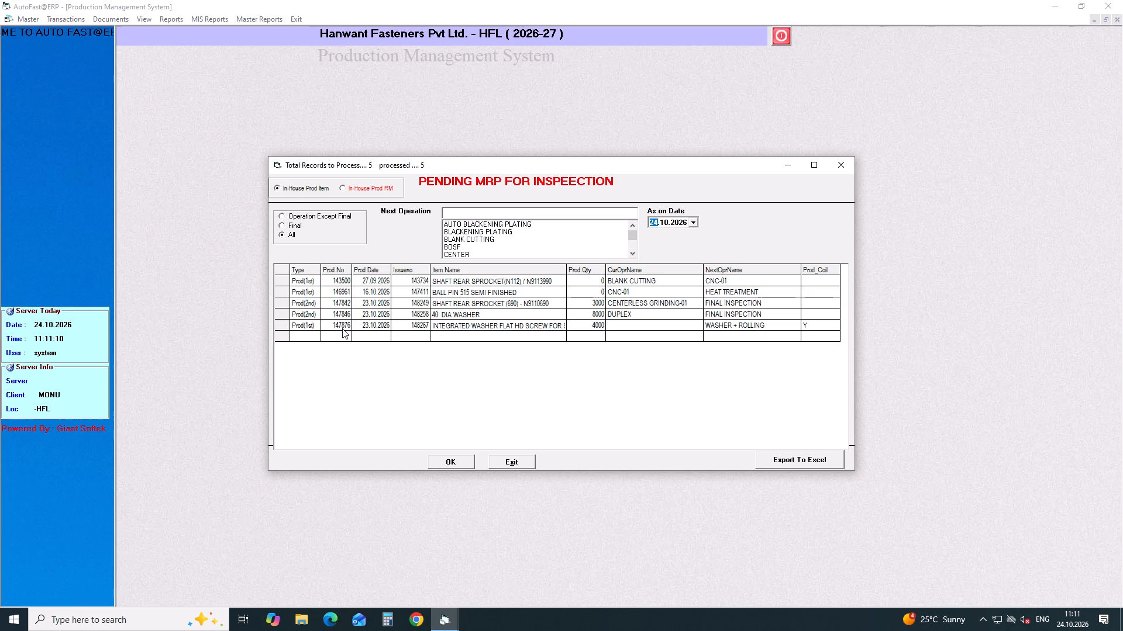
pyautogui.click(849, 162)
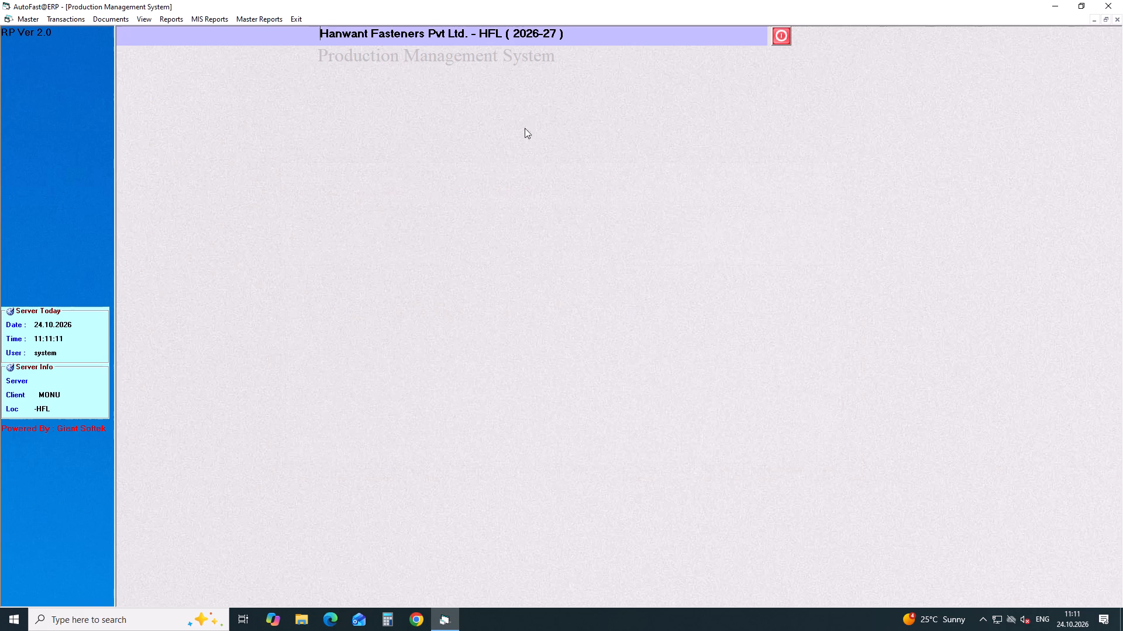
# Open preliminary coil production entry 147876 for editing, set its shift to B, save it and close the form.
pyautogui.click(66, 22)
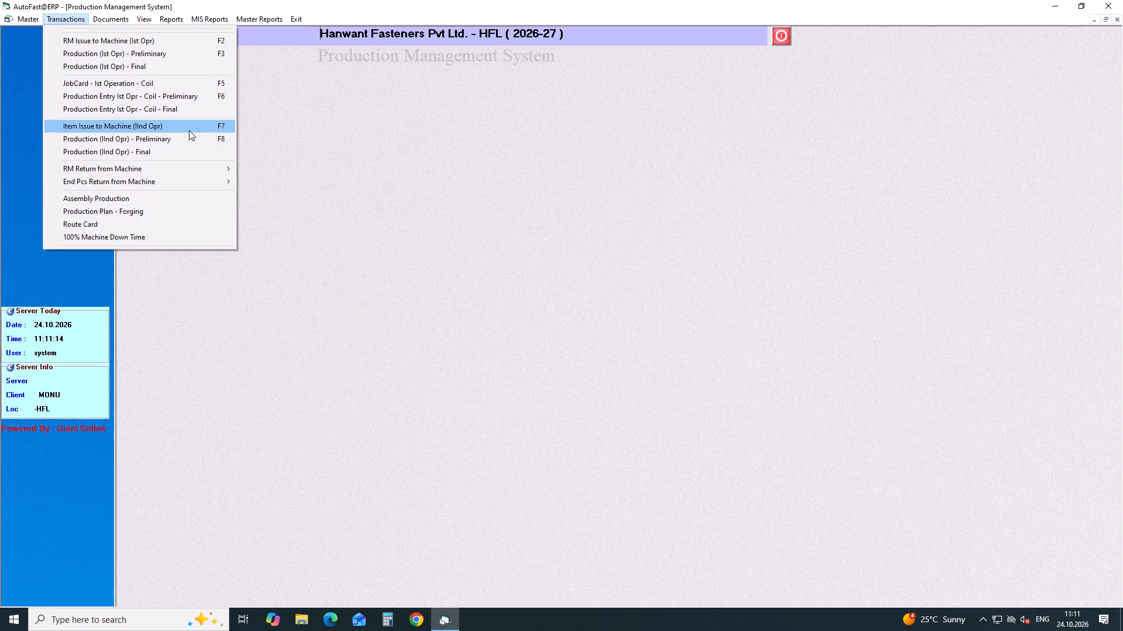
pyautogui.click(204, 98)
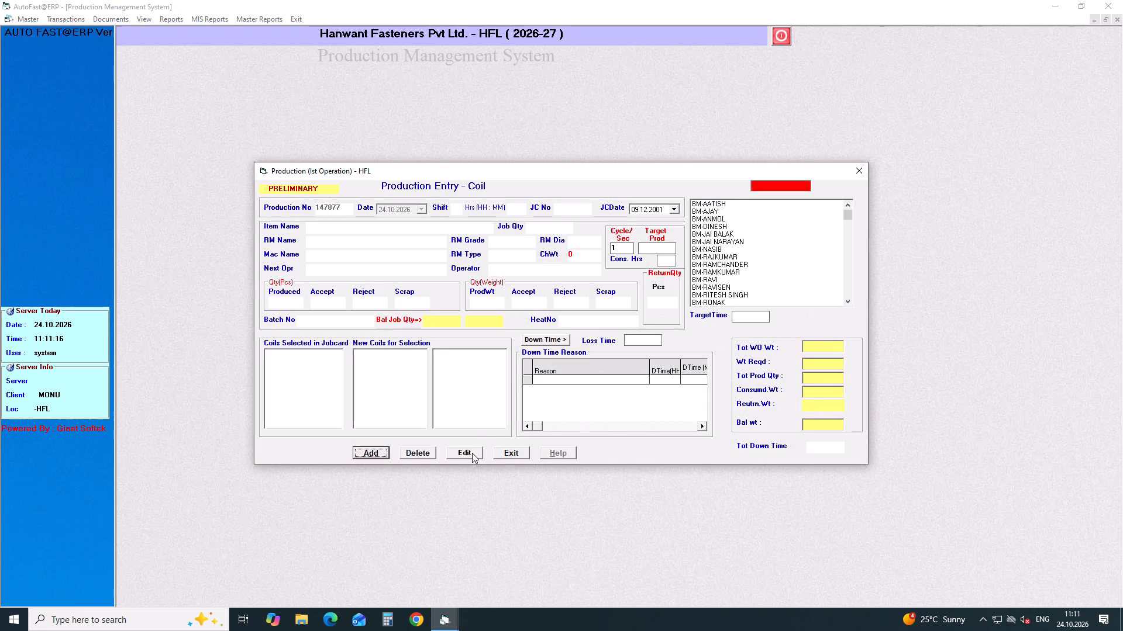
pyautogui.click(472, 453)
pyautogui.click(344, 206)
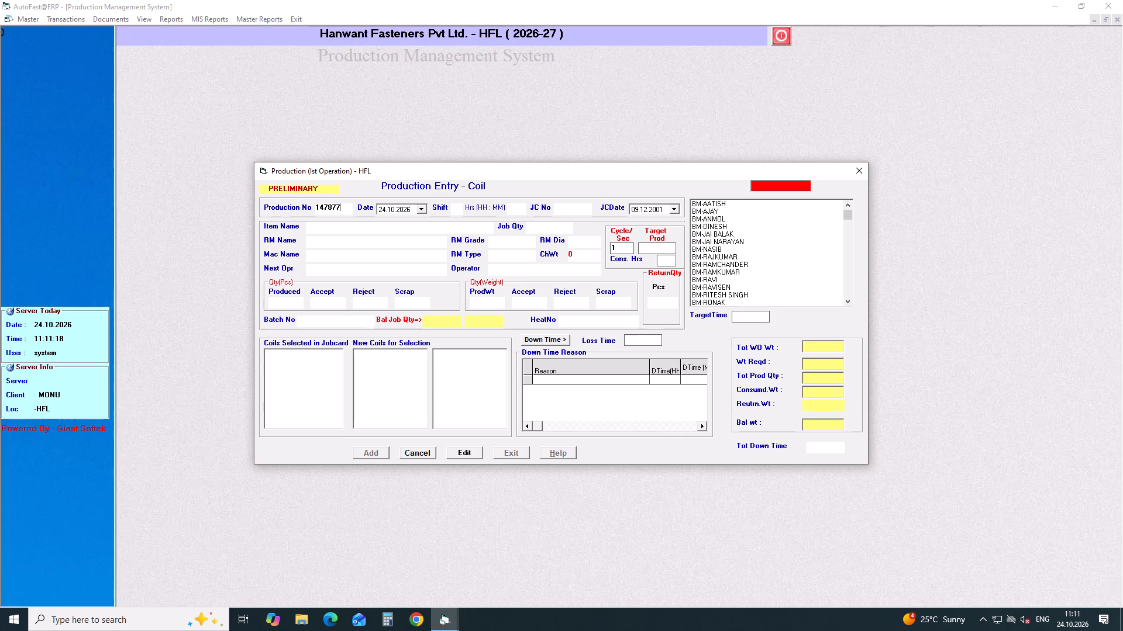
pyautogui.press('BackSpace')
pyautogui.press('6')
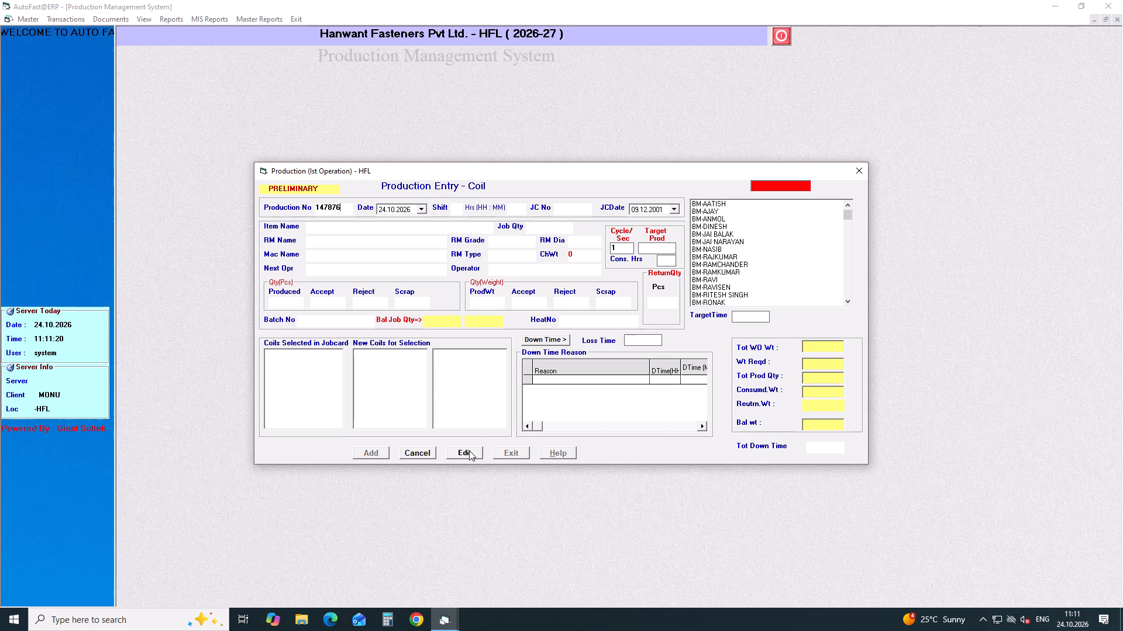
pyautogui.click(469, 450)
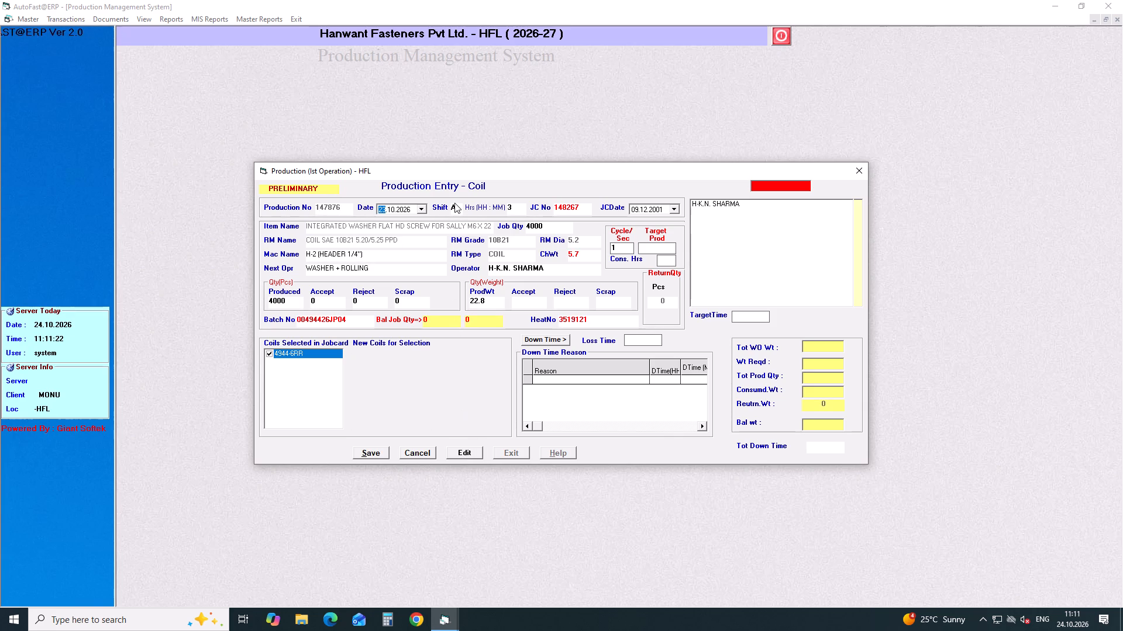
pyautogui.click(457, 206)
pyautogui.press('BackSpace')
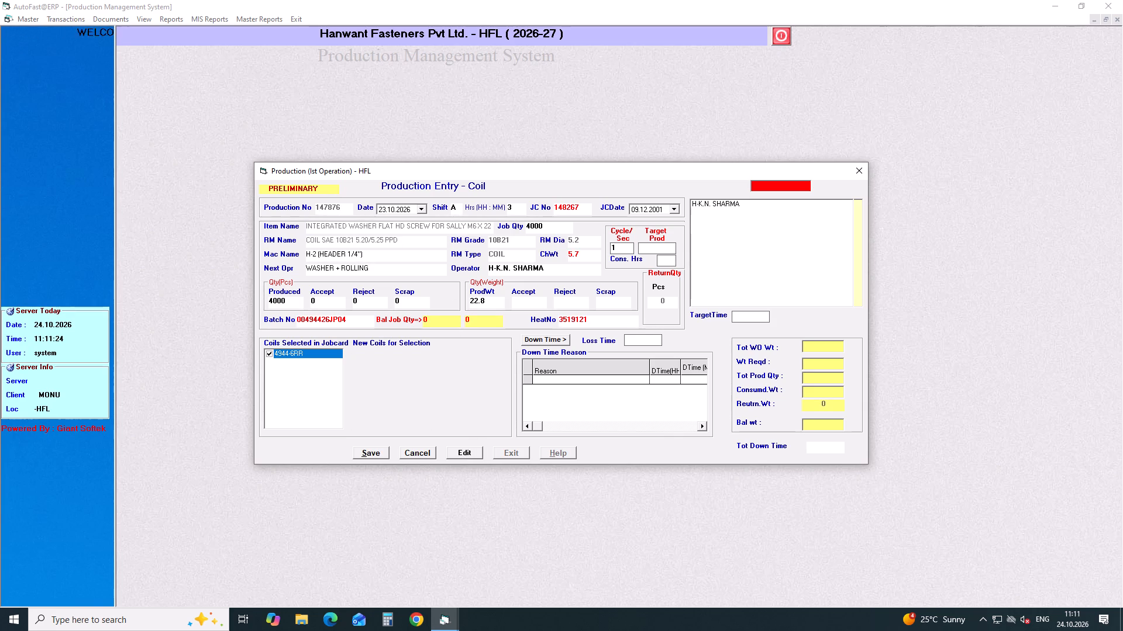
pyautogui.press('b')
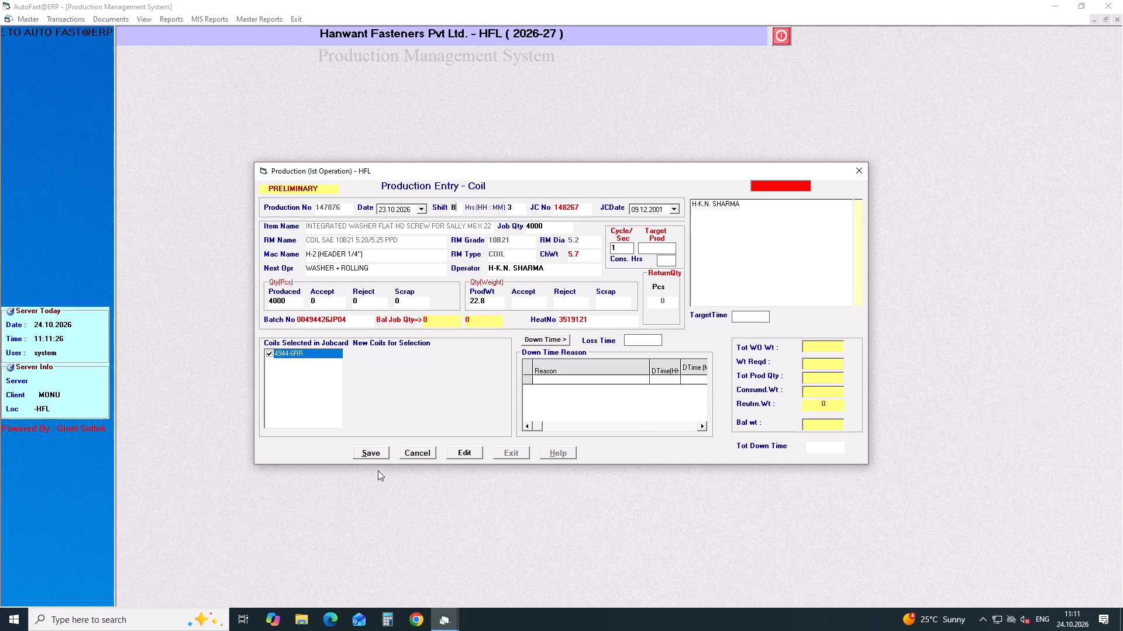
pyautogui.click(369, 452)
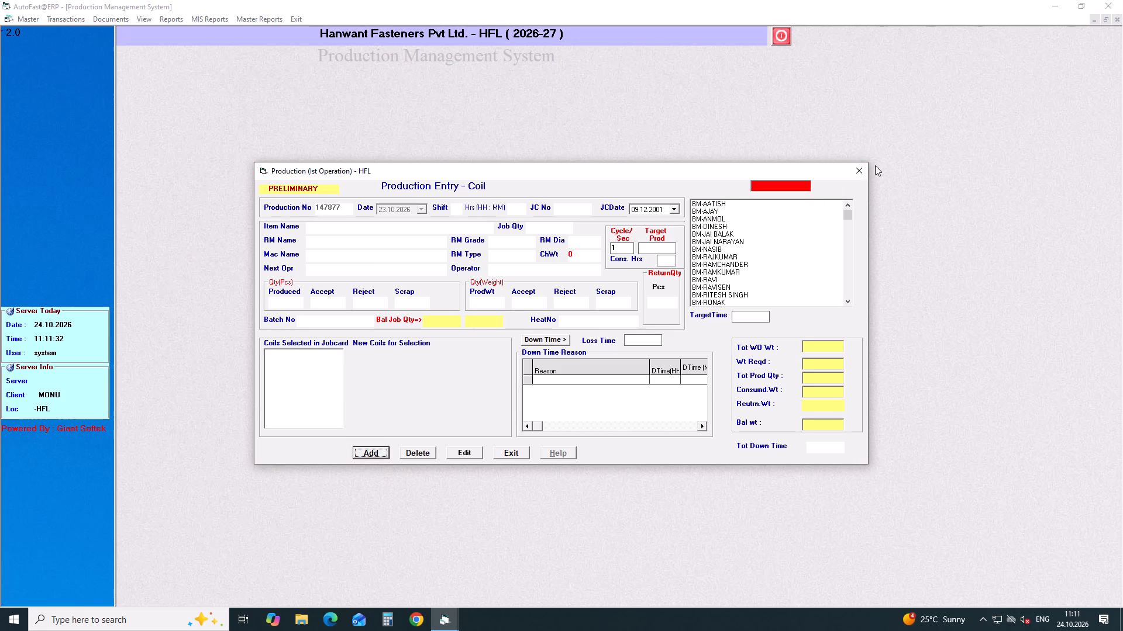
pyautogui.click(856, 166)
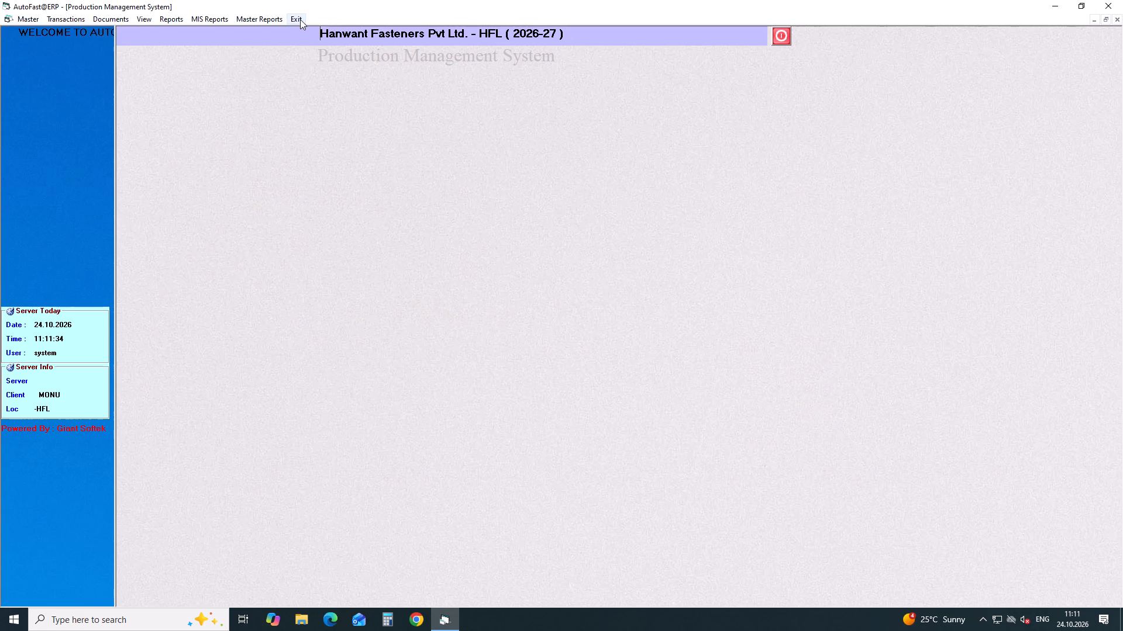
# Re-enter the Production Management module, list material pending inspection except final, and open production 147876 for final coil entry.
pyautogui.click(300, 19)
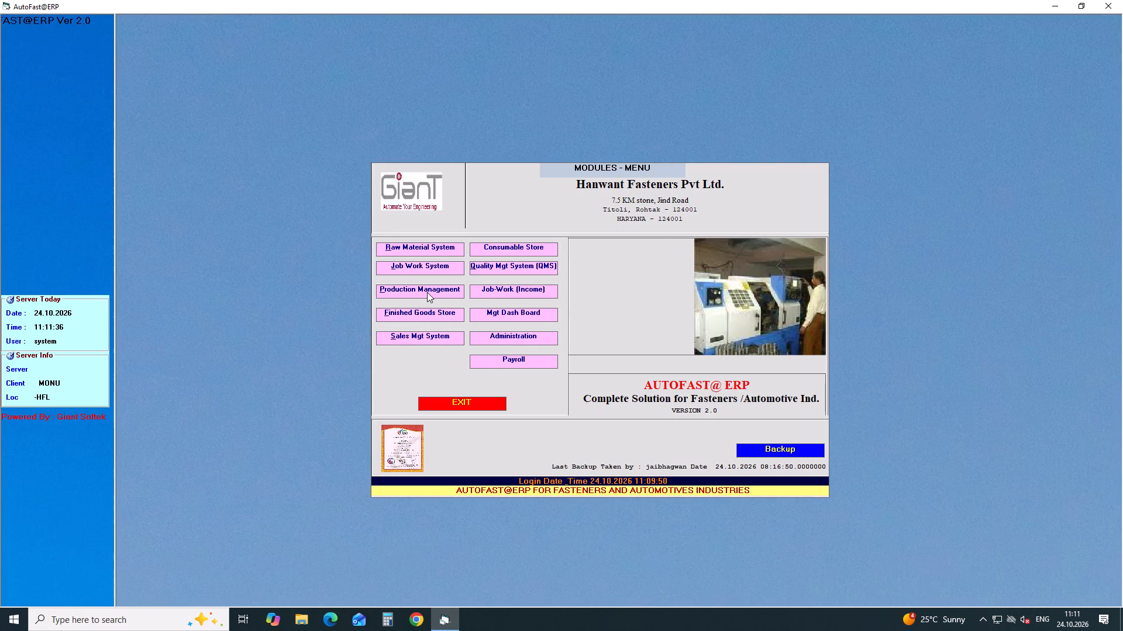
pyautogui.click(427, 292)
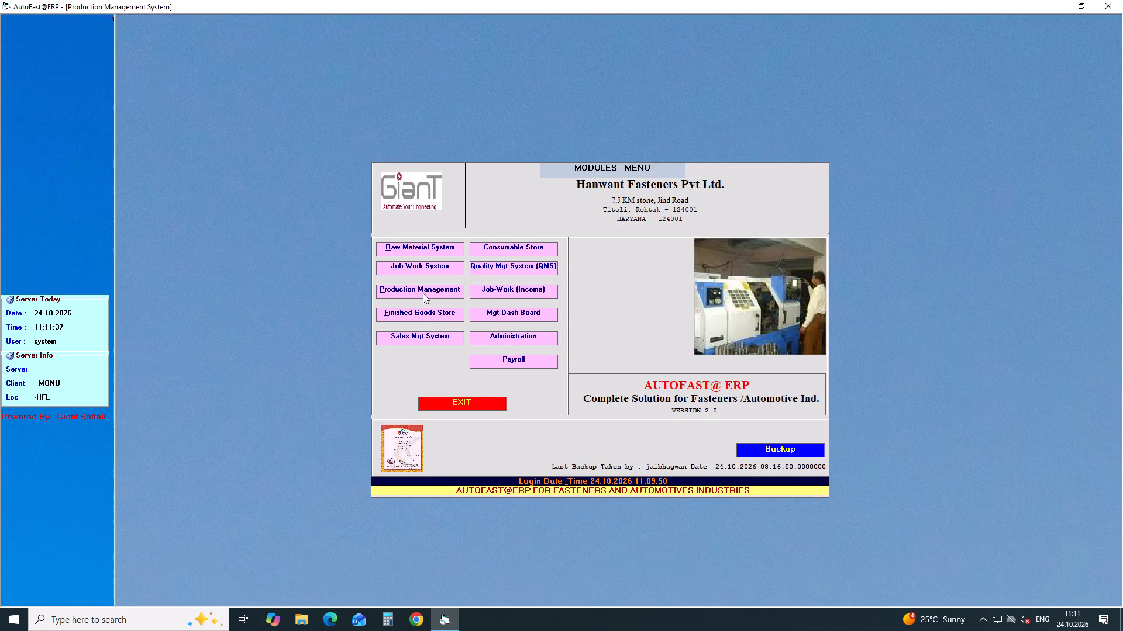
pyautogui.click(143, 21)
pyautogui.click(151, 33)
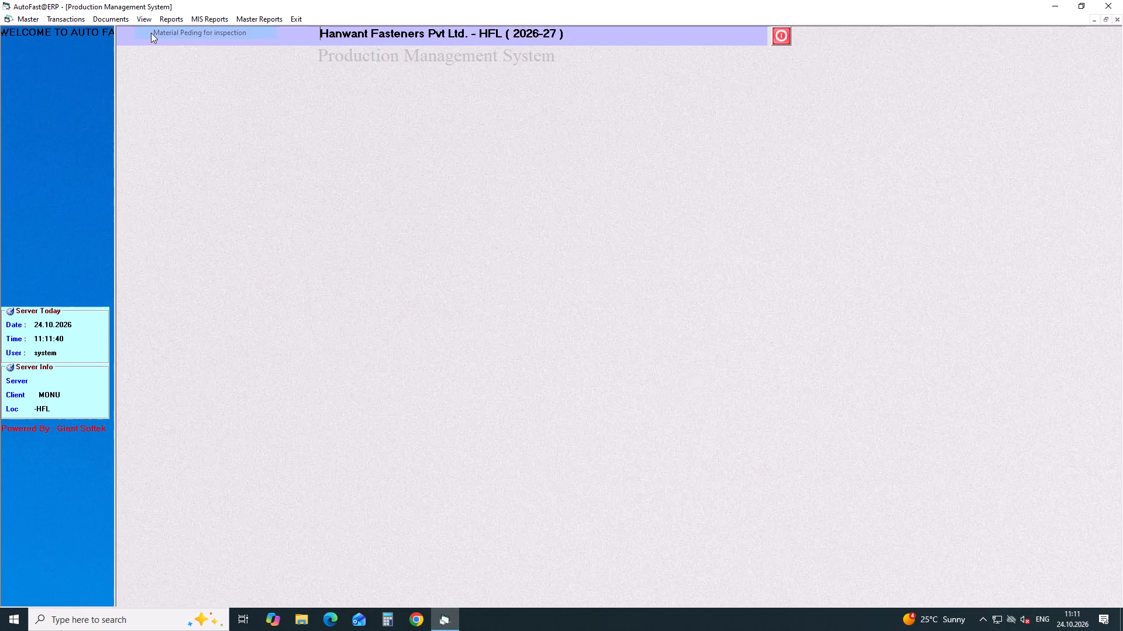
pyautogui.press('Return')
pyautogui.press('Return')
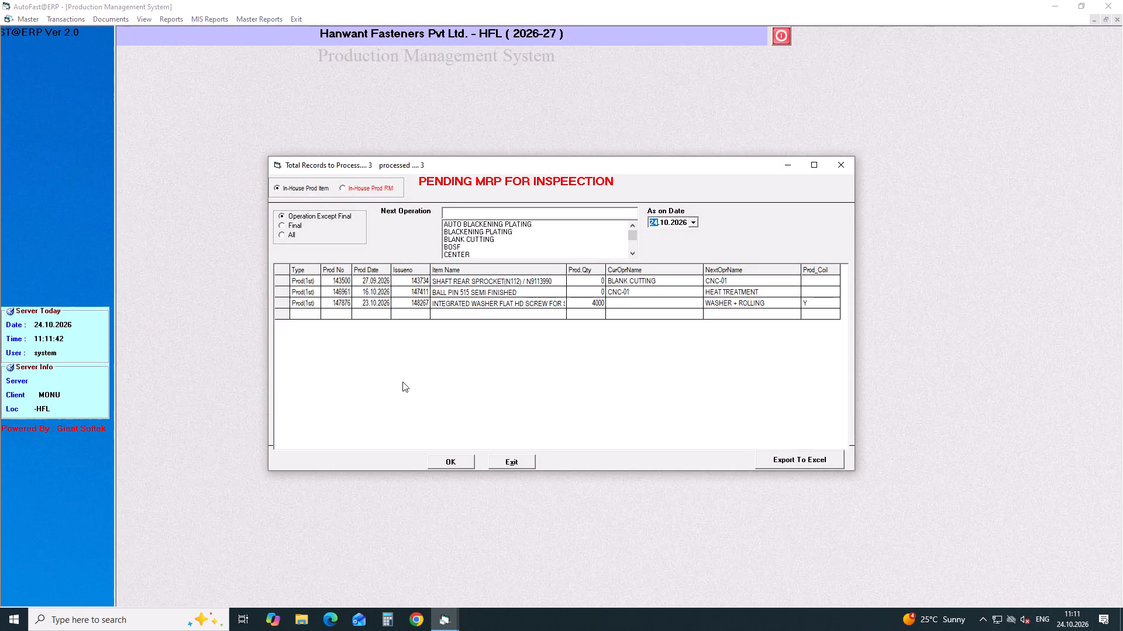
pyautogui.click(416, 299)
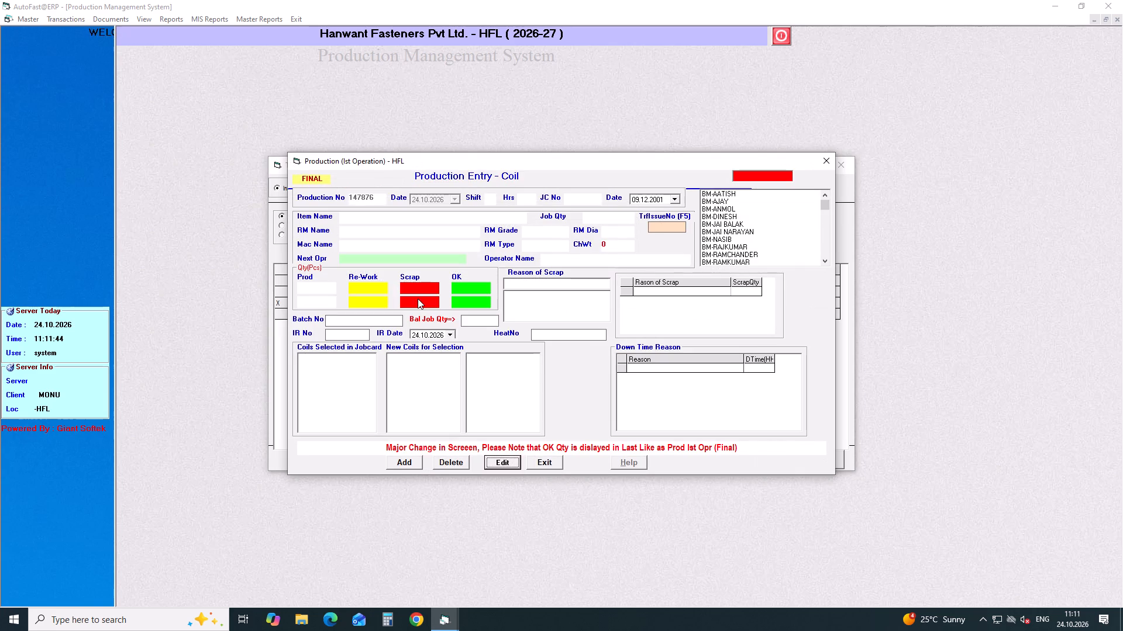
# Load production 147876 for editing in the final coil entry and set re-work to 0, making all 4000 pieces OK.
pyautogui.press('Return')
pyautogui.press('Return')
pyautogui.click(503, 459)
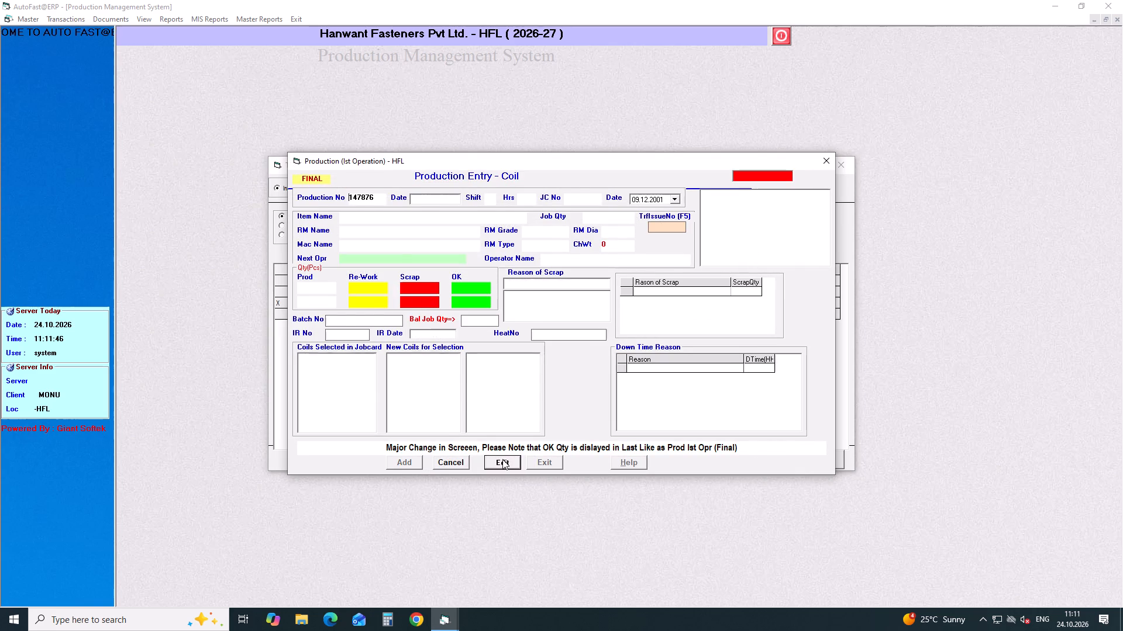
pyautogui.doubleClick(363, 286)
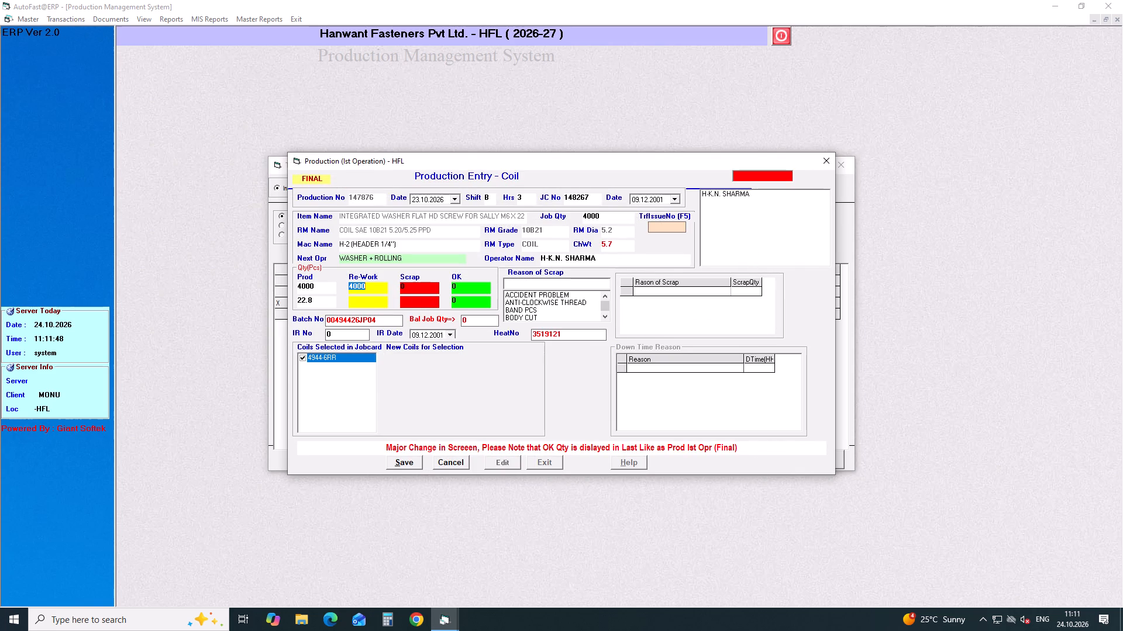
pyautogui.press('0')
pyautogui.press('Return')
pyautogui.press('Return')
pyautogui.press('Return')
pyautogui.press('Return')
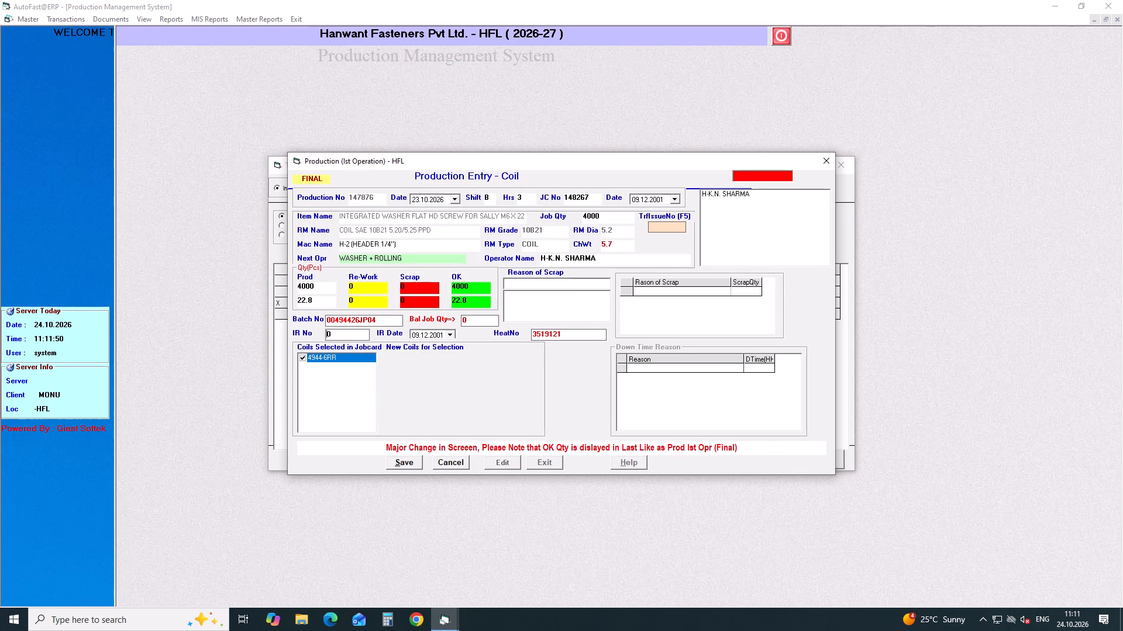
# Enter IR number 01 and IR date 24.10.2026, save the final production entry, and close it and the pending list.
pyautogui.press('Right')
pyautogui.press('1')
pyautogui.press('Return')
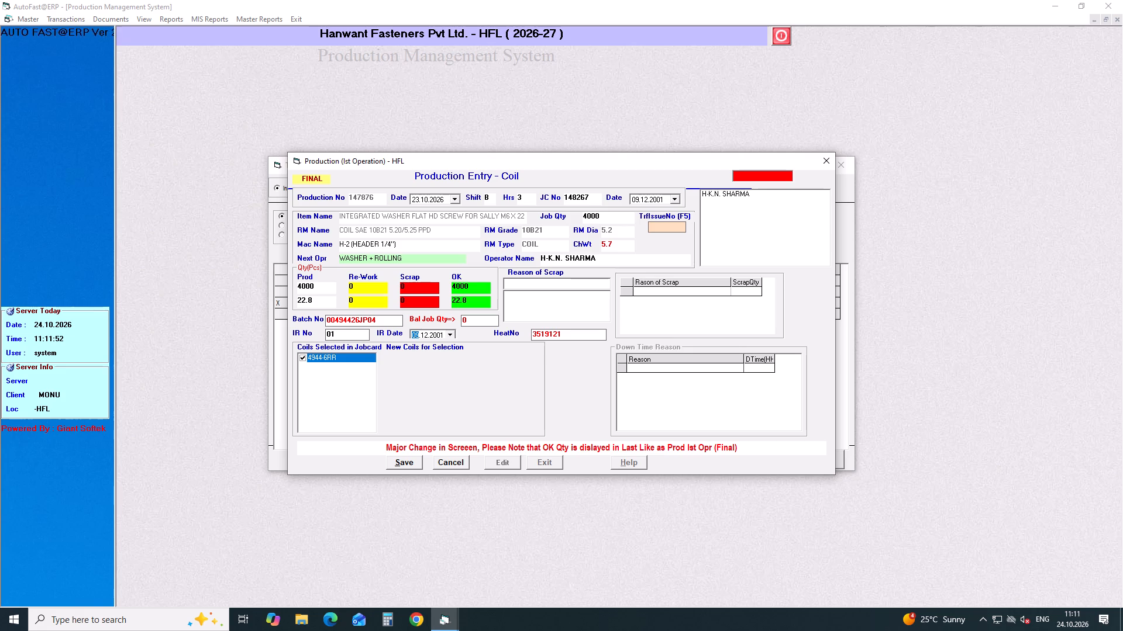
pyautogui.click(452, 337)
pyautogui.click(443, 425)
pyautogui.click(401, 466)
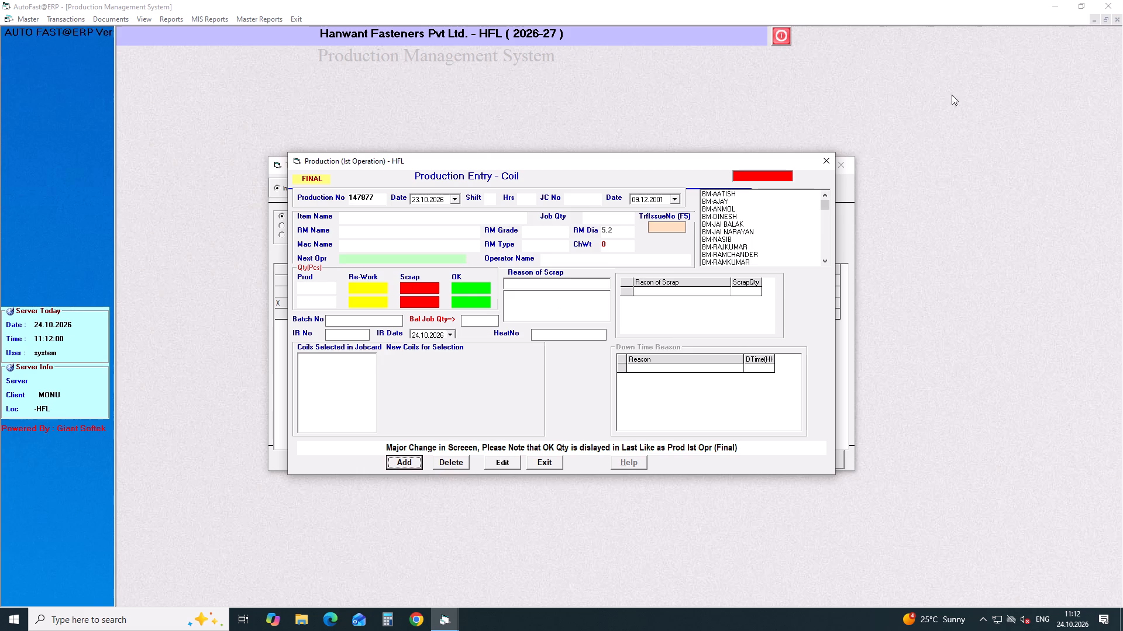
pyautogui.click(823, 161)
pyautogui.click(836, 164)
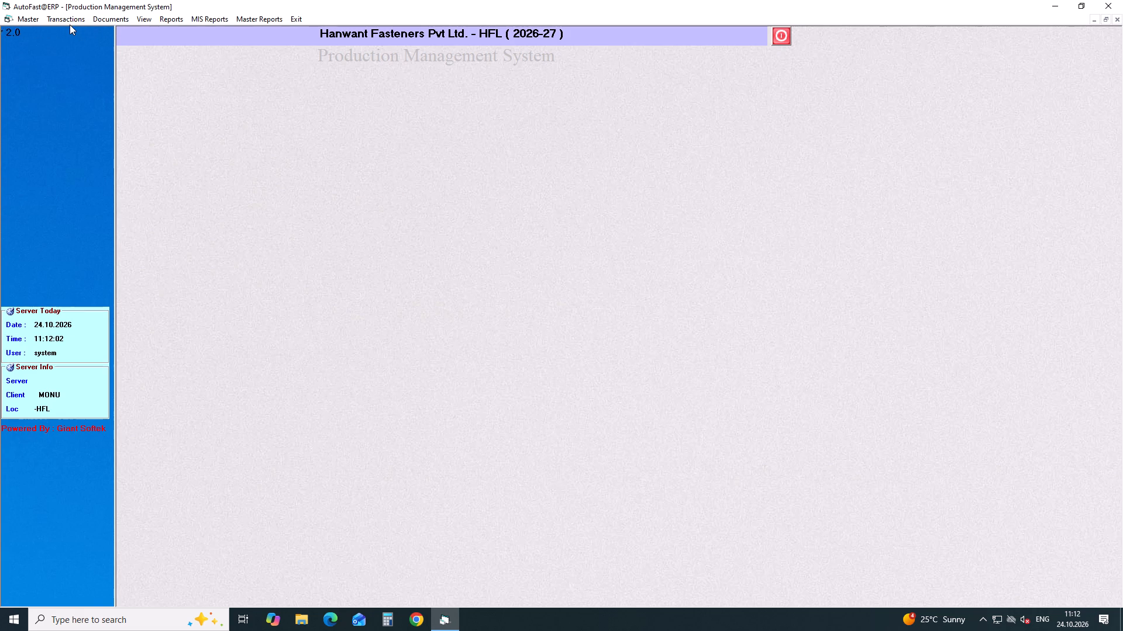
# Call up job card 148267 for closing in the first-operation coil job card form.
pyautogui.click(70, 21)
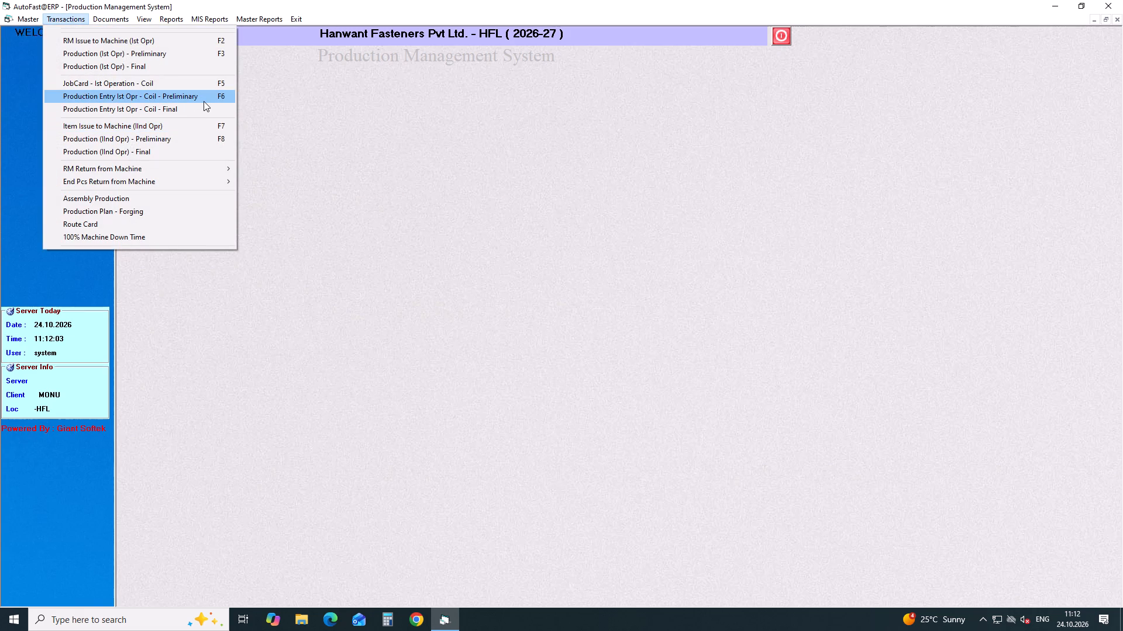
pyautogui.click(197, 82)
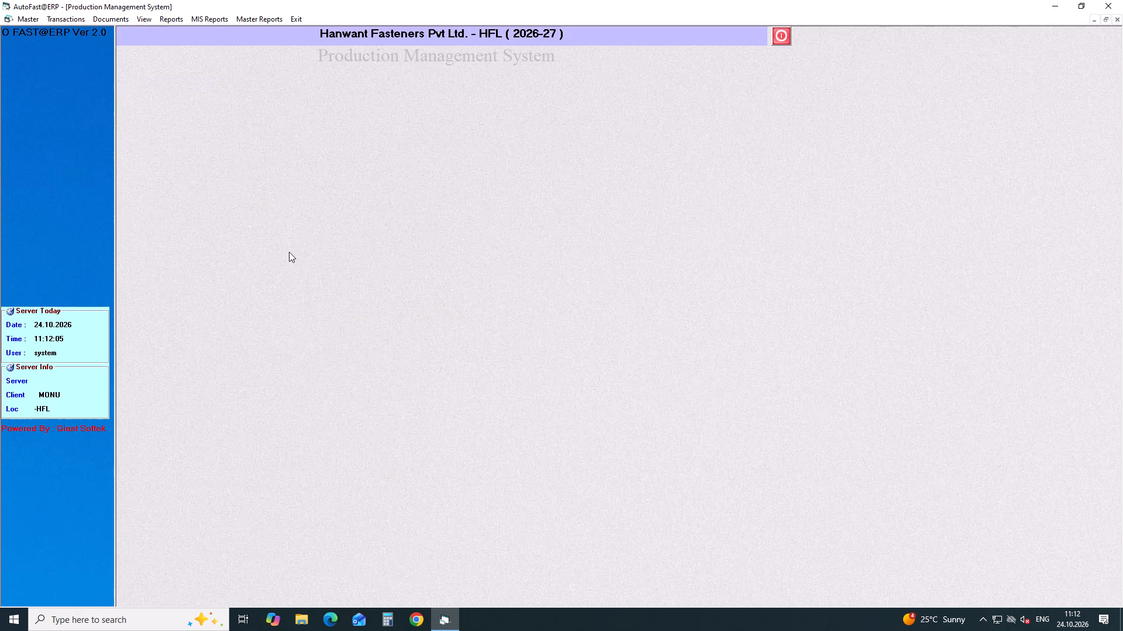
pyautogui.click(531, 476)
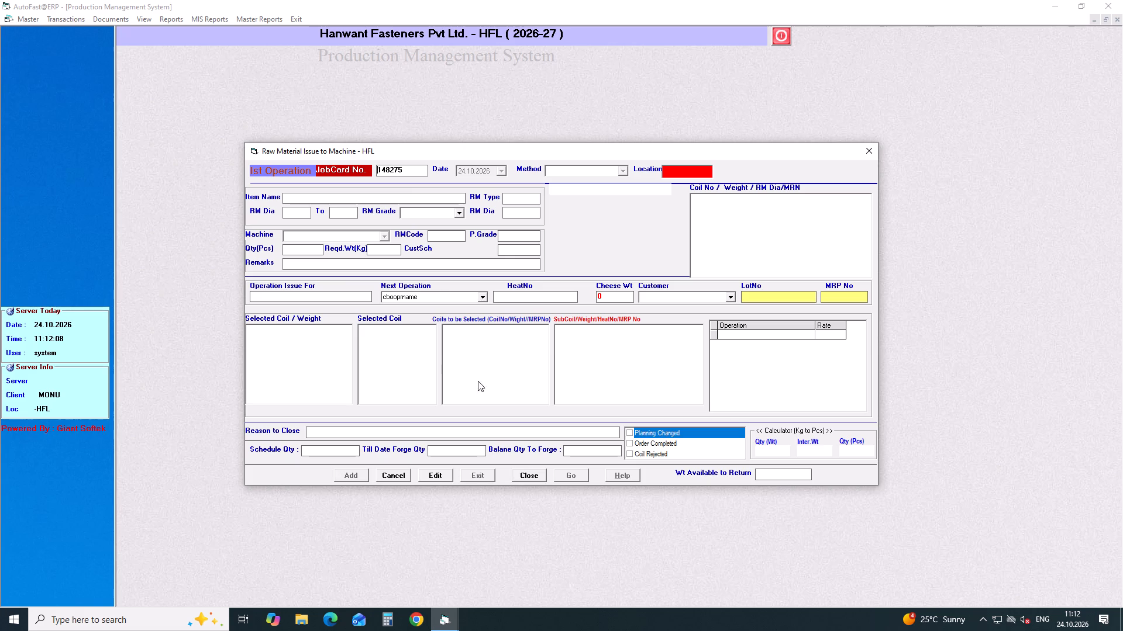
pyautogui.click(404, 172)
pyautogui.press('BackSpace')
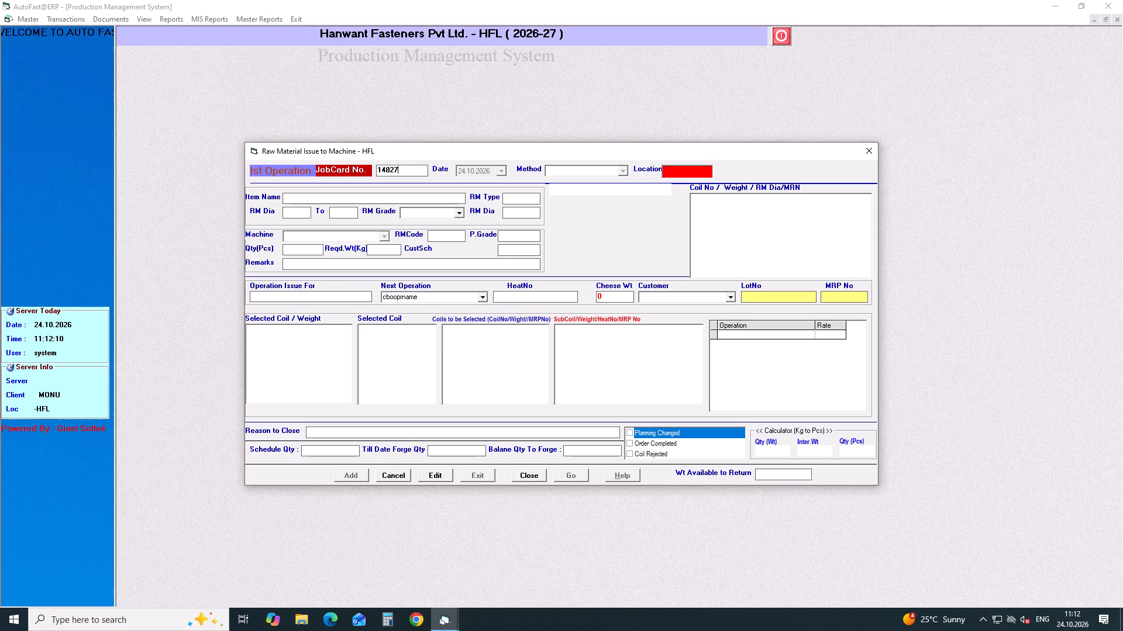
pyautogui.press('BackSpace')
pyautogui.write('67')
pyautogui.press('Return')
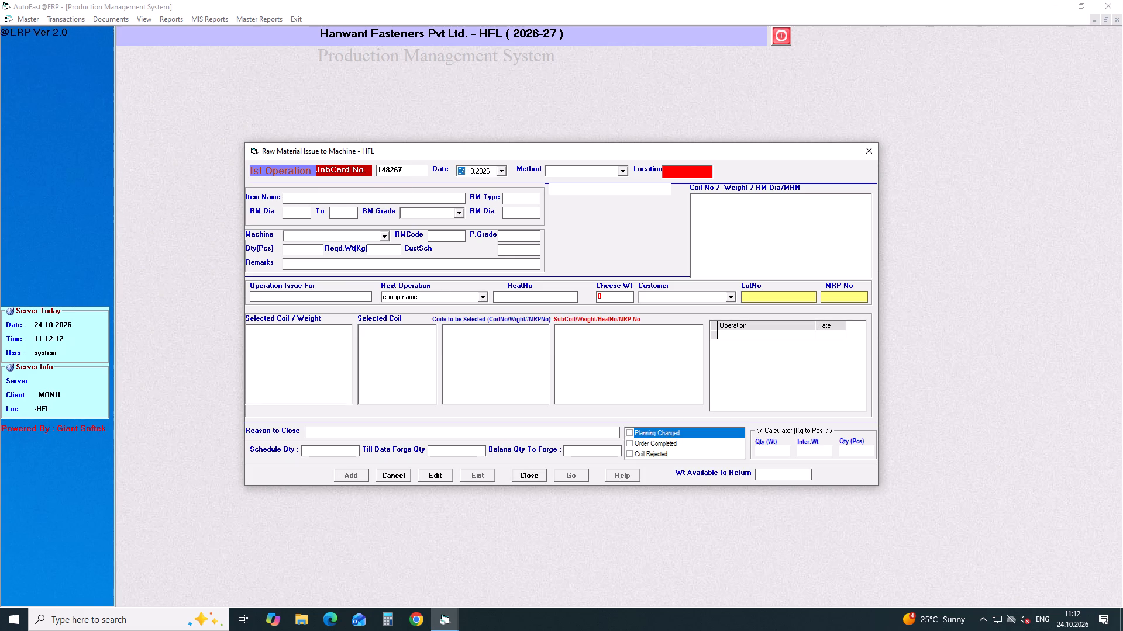
pyautogui.click(527, 479)
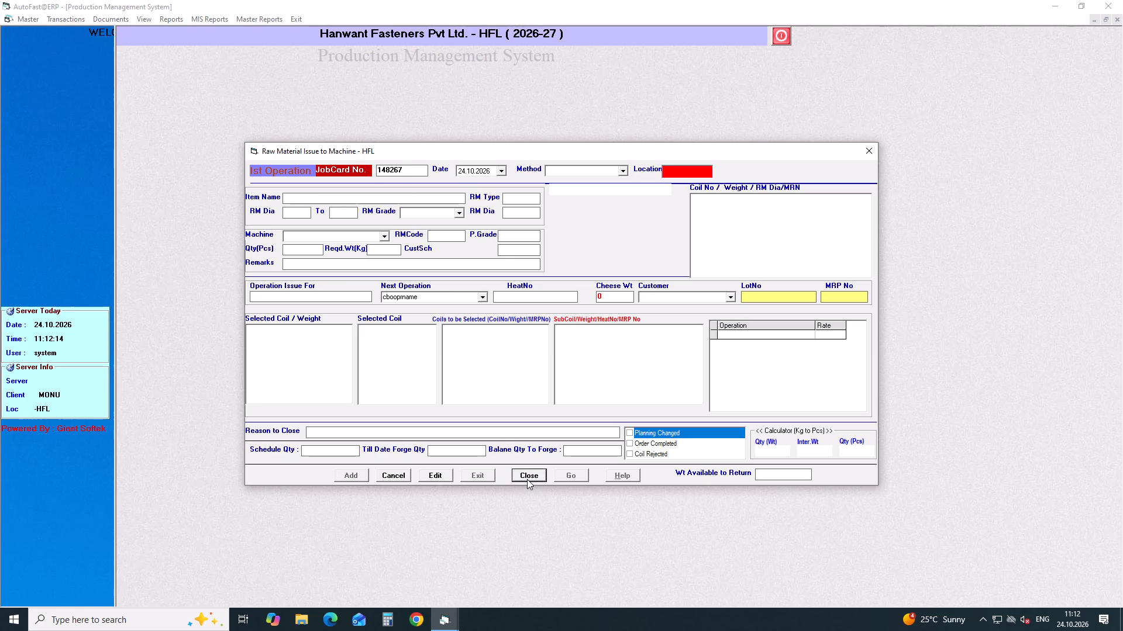
# Close job card 148267 as Planning Changed with a return weight of 58.19 for coil 4944-6RR, and leave the production module.
pyautogui.click(631, 433)
pyautogui.click(798, 337)
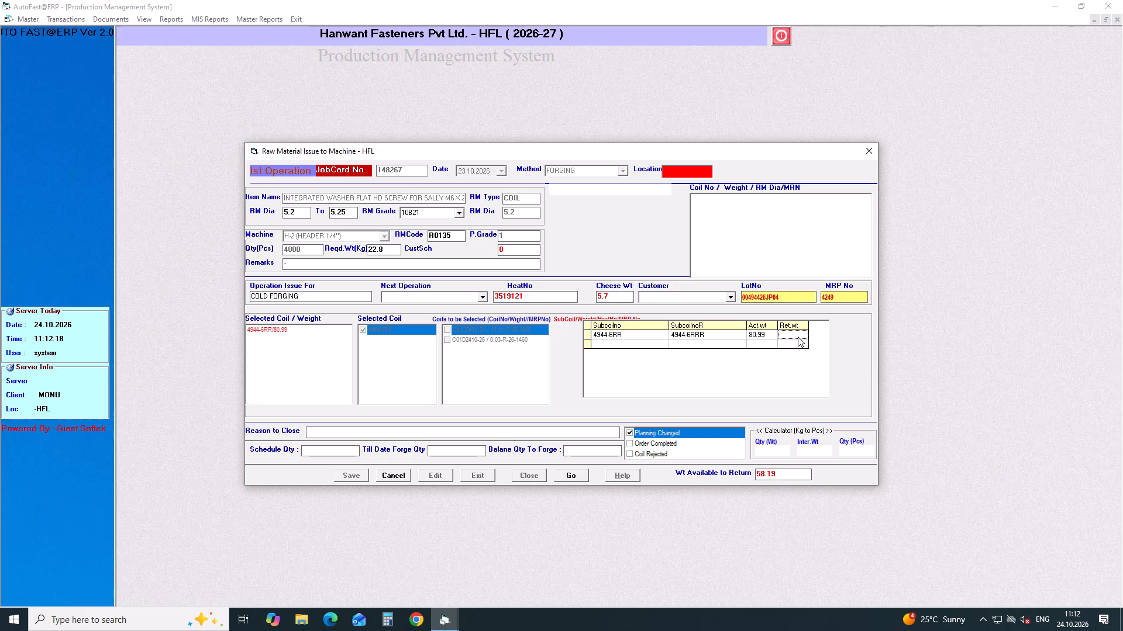
pyautogui.write('58.19')
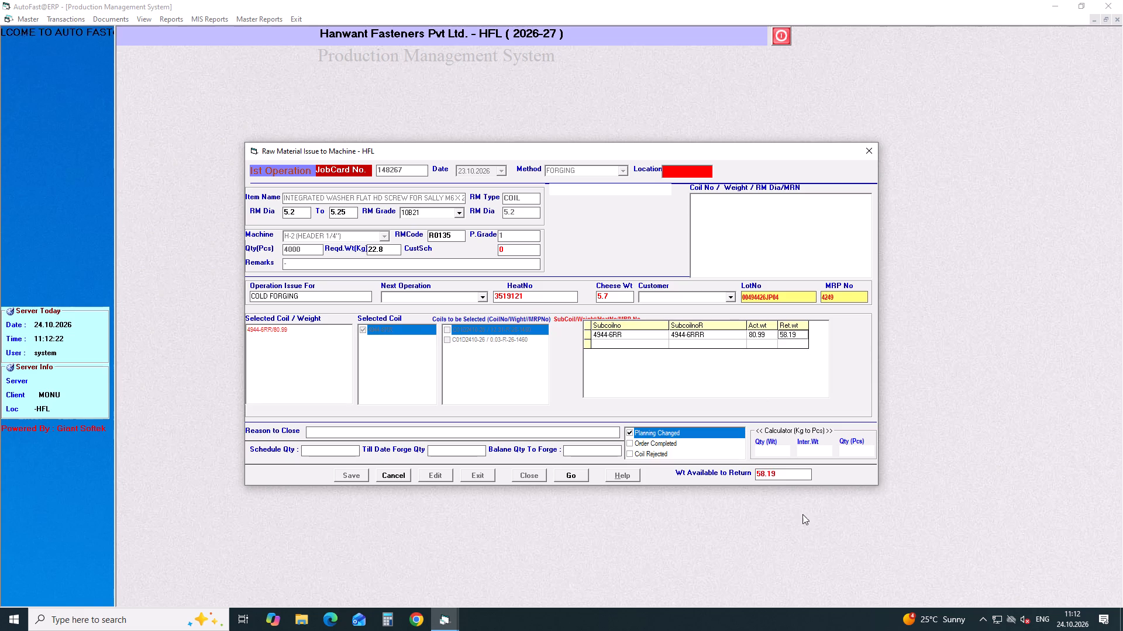
pyautogui.click(571, 473)
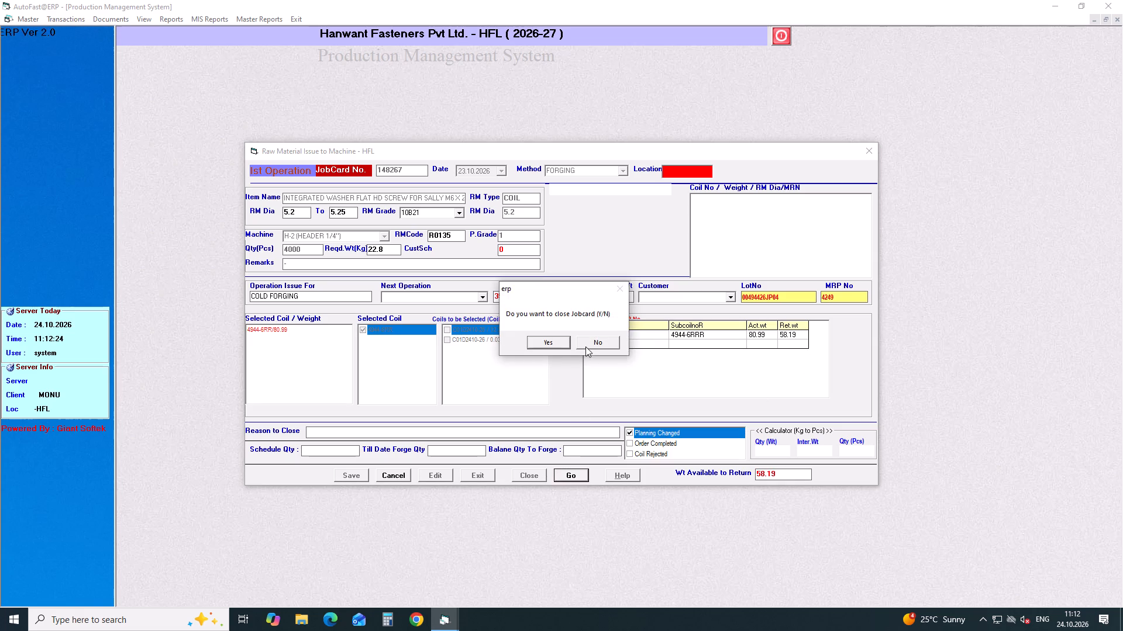
pyautogui.click(559, 347)
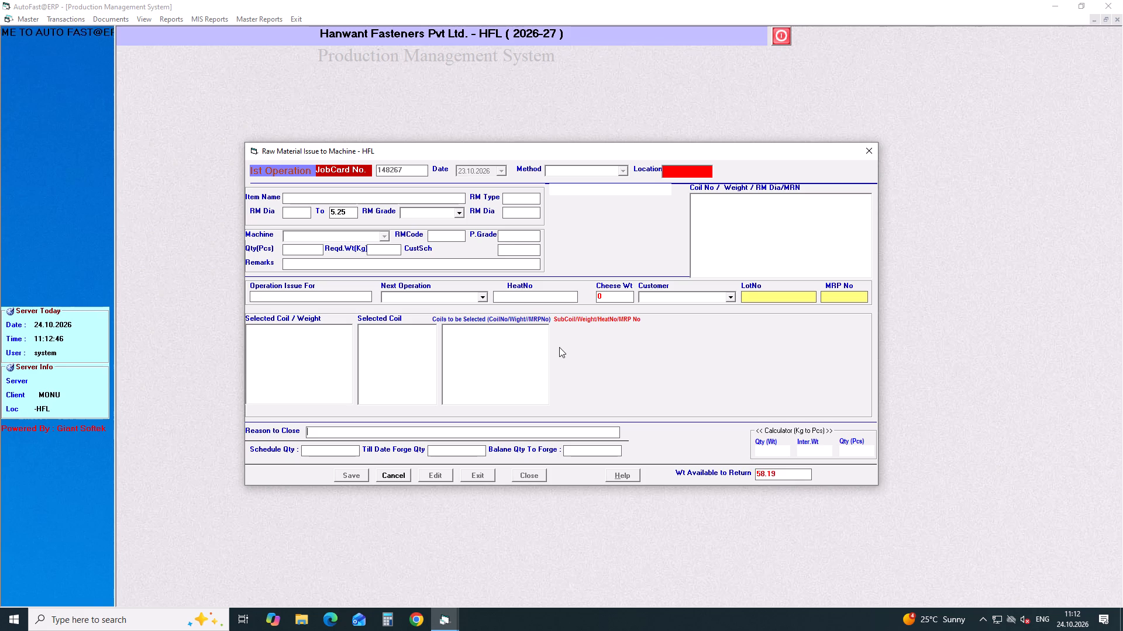
pyautogui.click(869, 147)
pyautogui.click(295, 19)
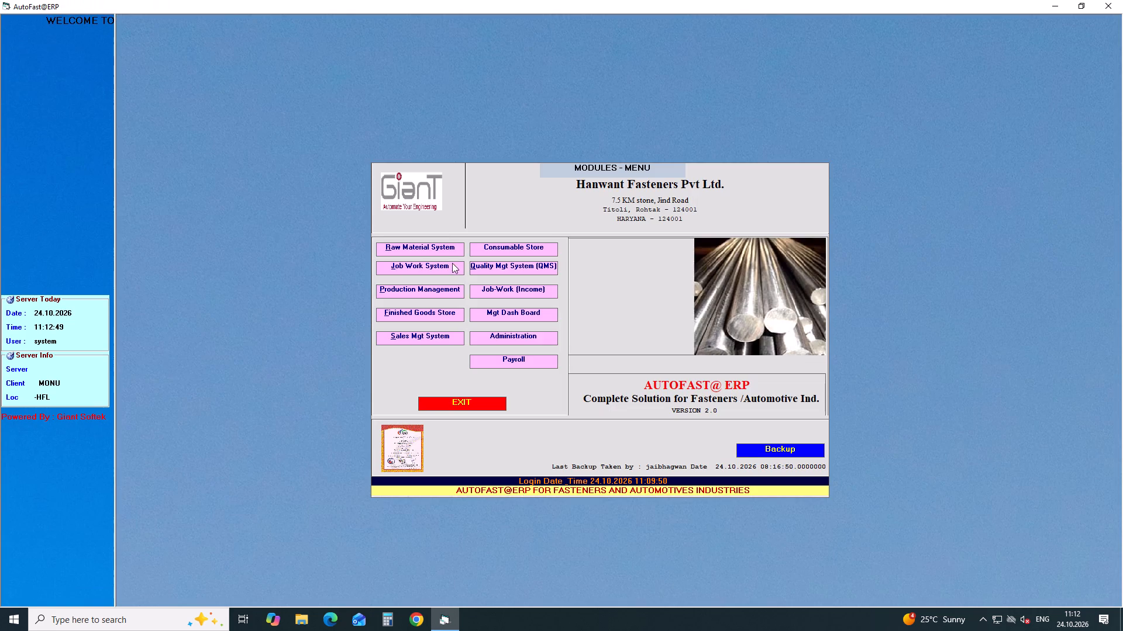